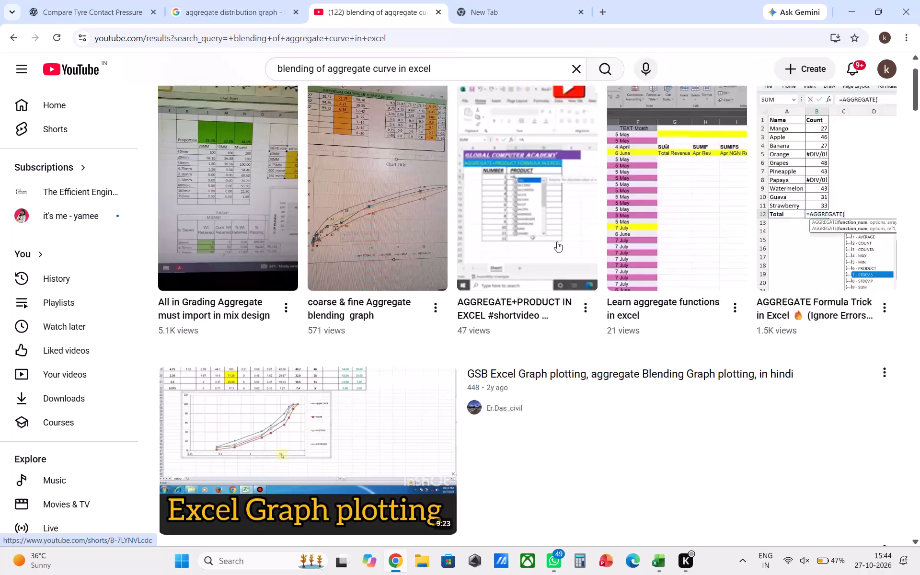
# Look through the video search results for a tutorial on plotting aggregate blending or gradation curves in Excel.
pyautogui.scroll(-2, 557, 241)
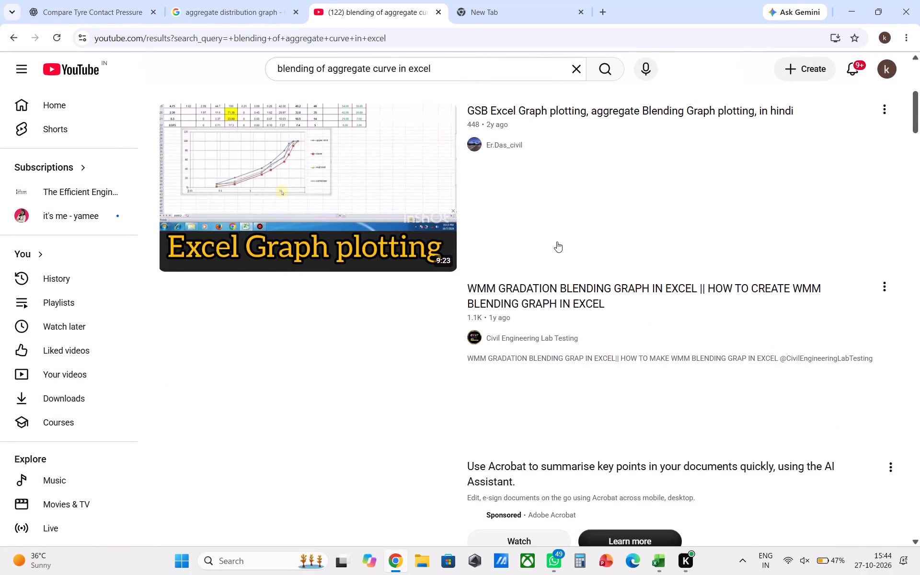
pyautogui.scroll(-3, 557, 241)
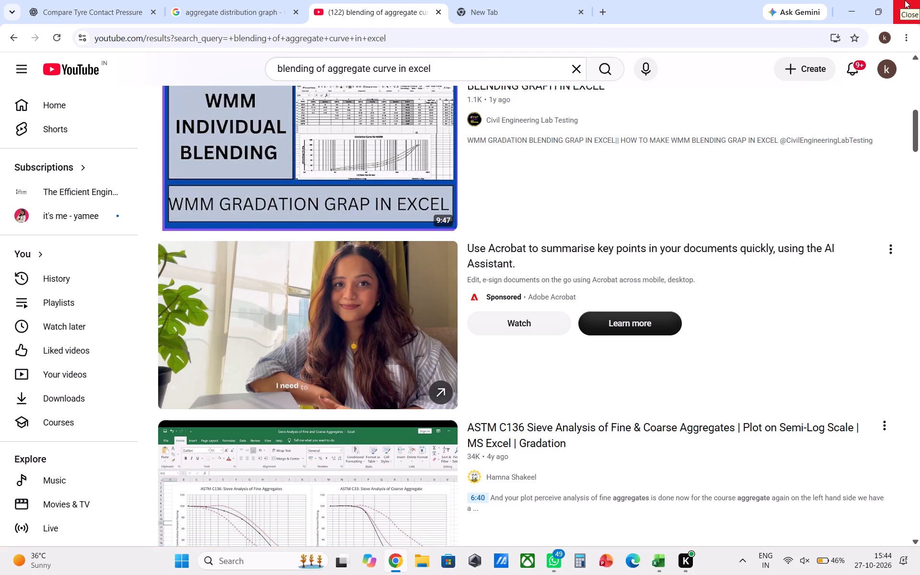
pyautogui.scroll(6, 905, 0)
pyautogui.scroll(6, 695, 117)
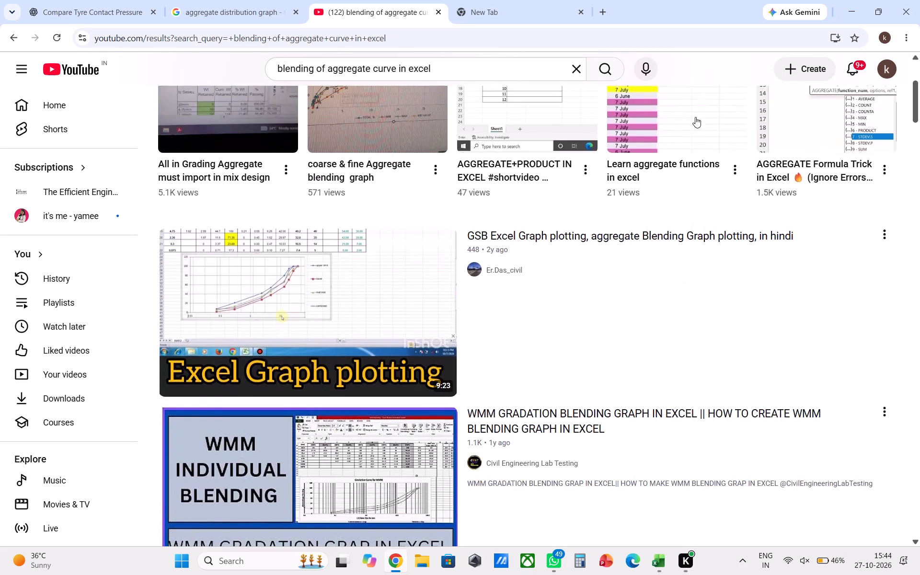
pyautogui.scroll(6, 695, 117)
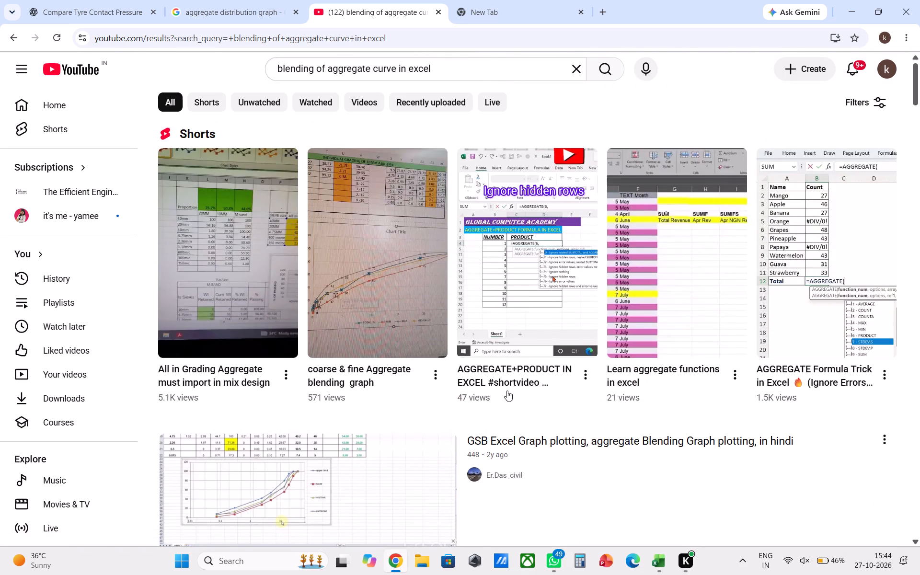
pyautogui.scroll(-5, 507, 391)
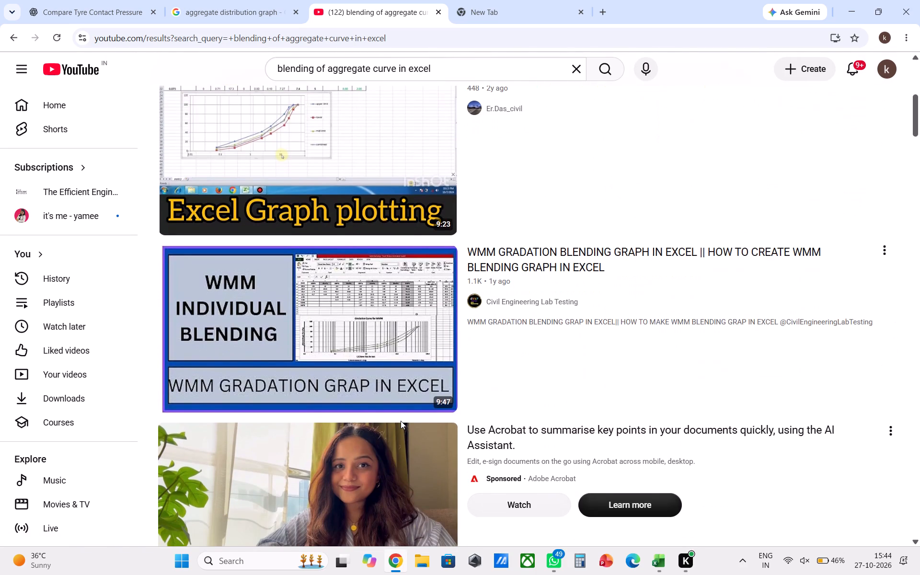
pyautogui.scroll(-12, 404, 404)
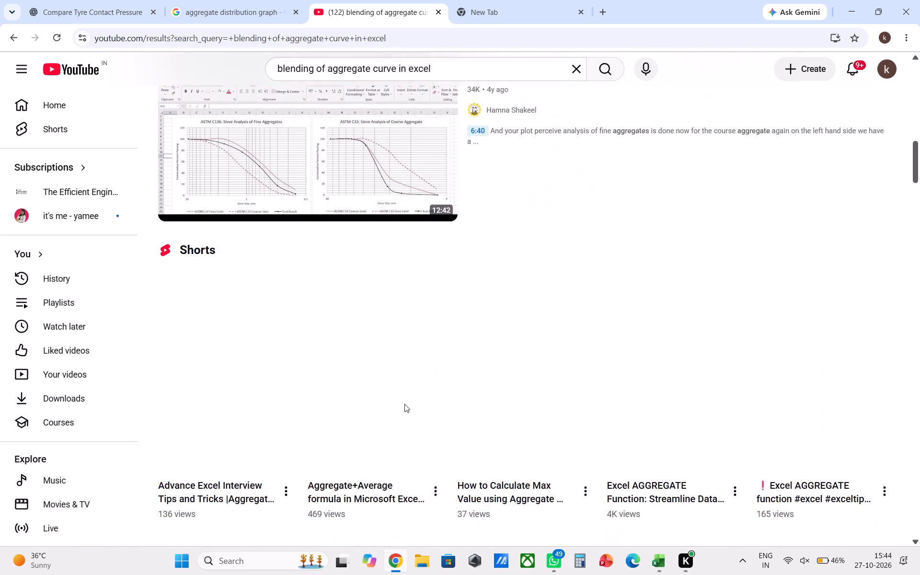
pyautogui.scroll(-13, 404, 404)
pyautogui.scroll(2, 404, 404)
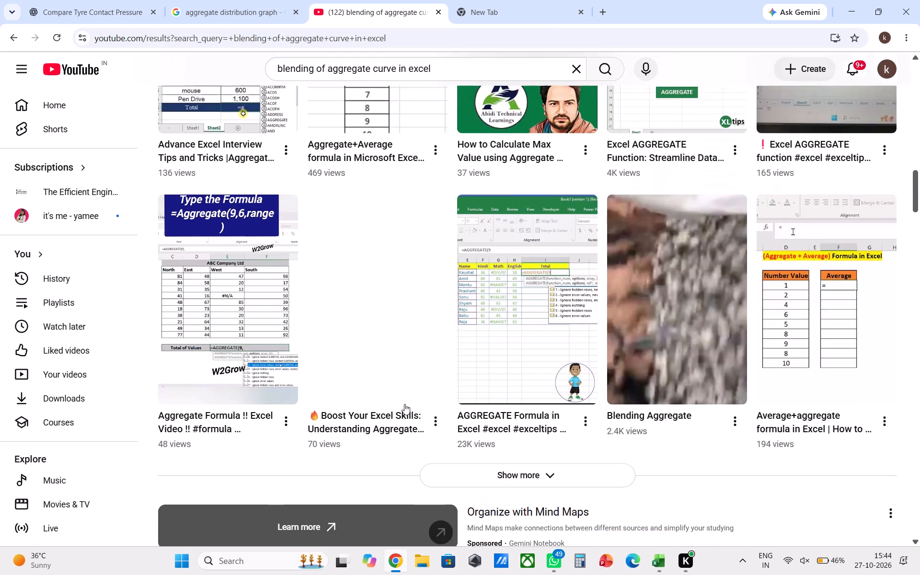
pyautogui.scroll(-1, 404, 404)
pyautogui.scroll(1, 404, 404)
pyautogui.scroll(-9, 404, 404)
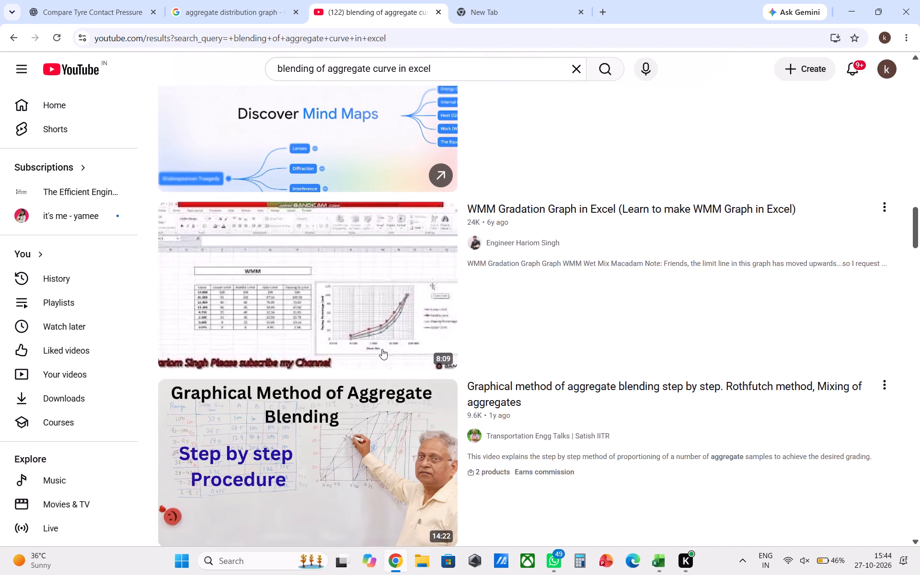
pyautogui.scroll(-4, 458, 330)
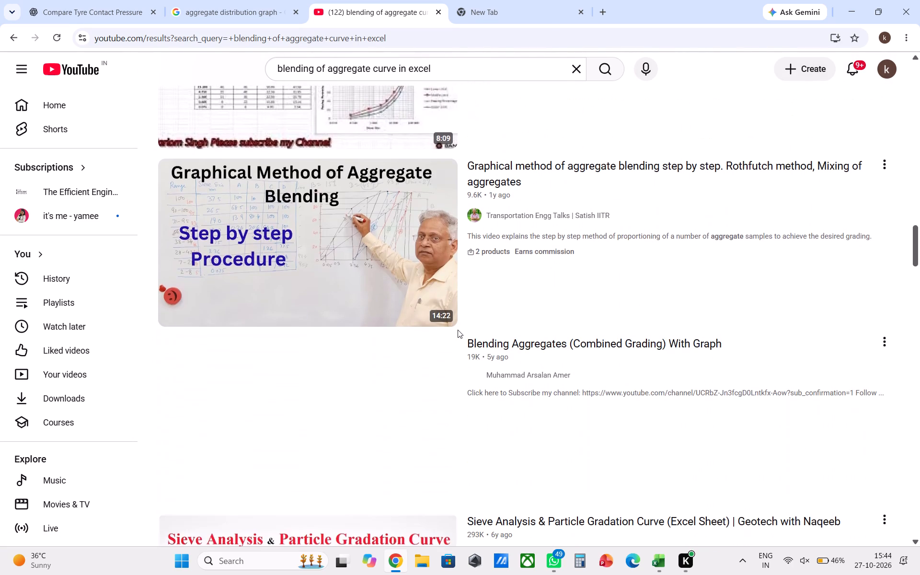
pyautogui.scroll(-3, 458, 330)
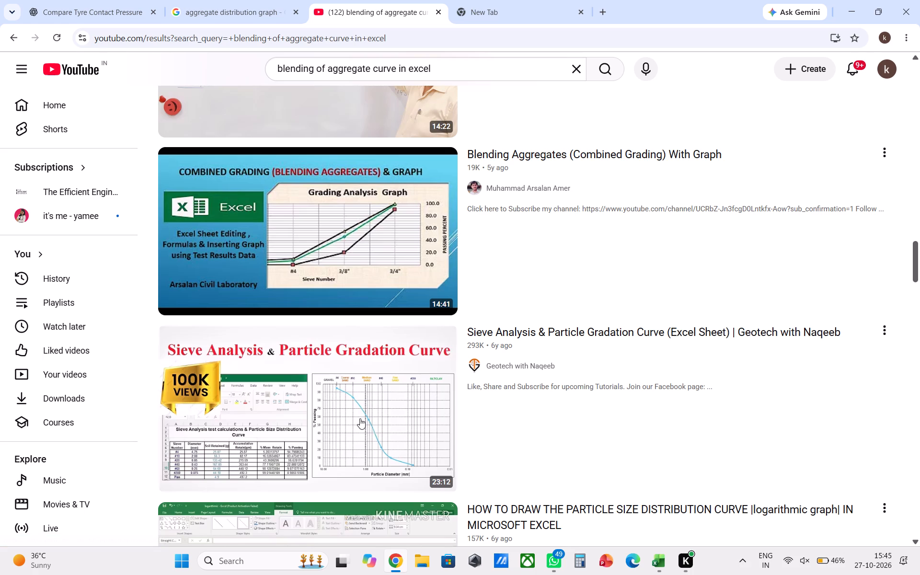
pyautogui.scroll(1, 360, 418)
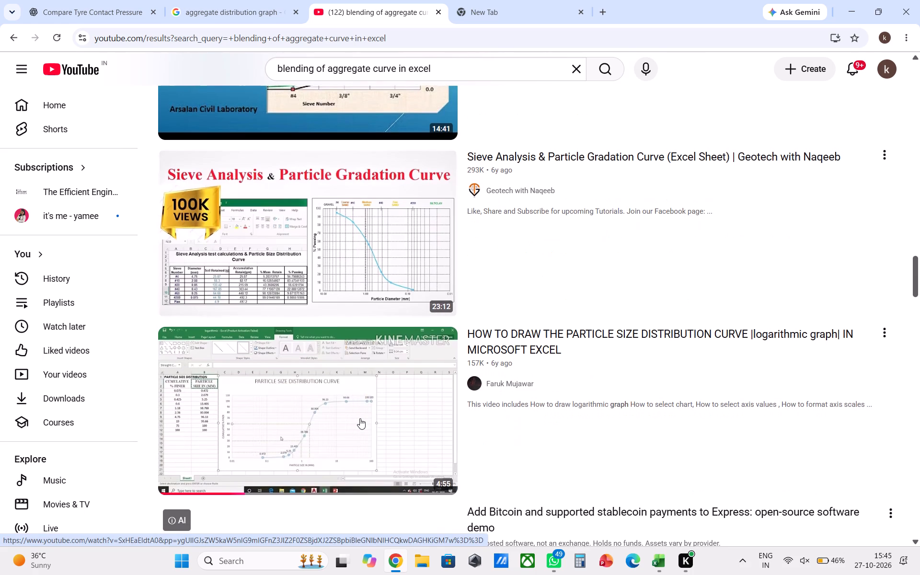
pyautogui.scroll(1, 360, 418)
pyautogui.scroll(-1, 360, 418)
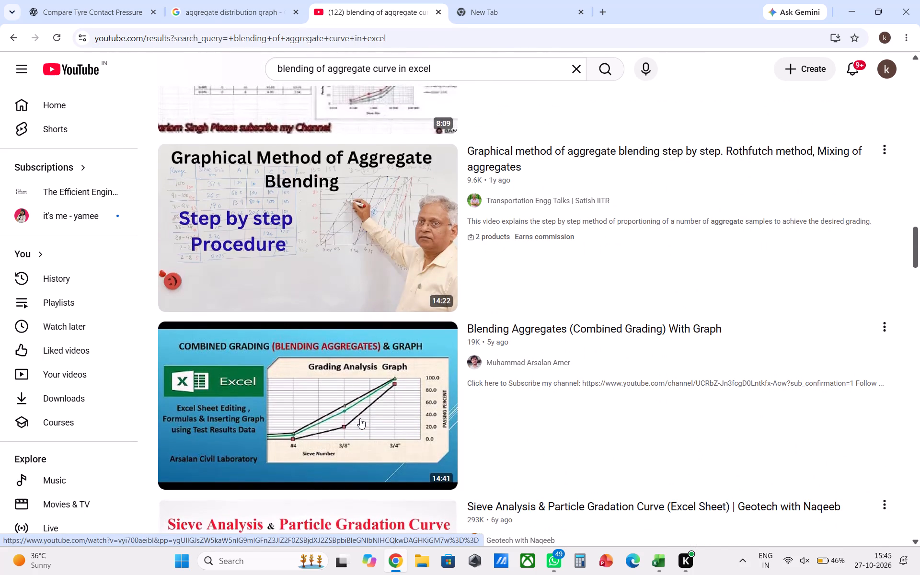
pyautogui.scroll(-2, 360, 418)
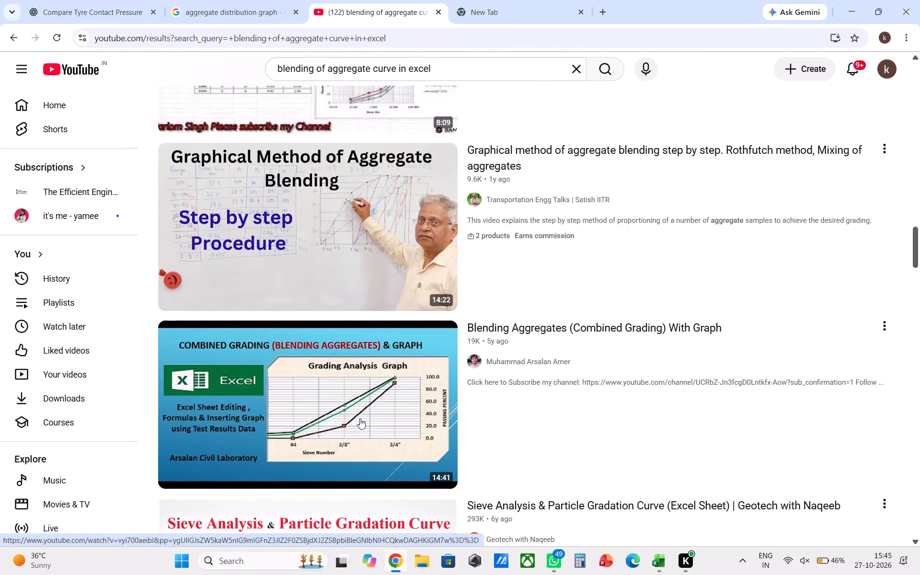
pyautogui.scroll(-5, 360, 418)
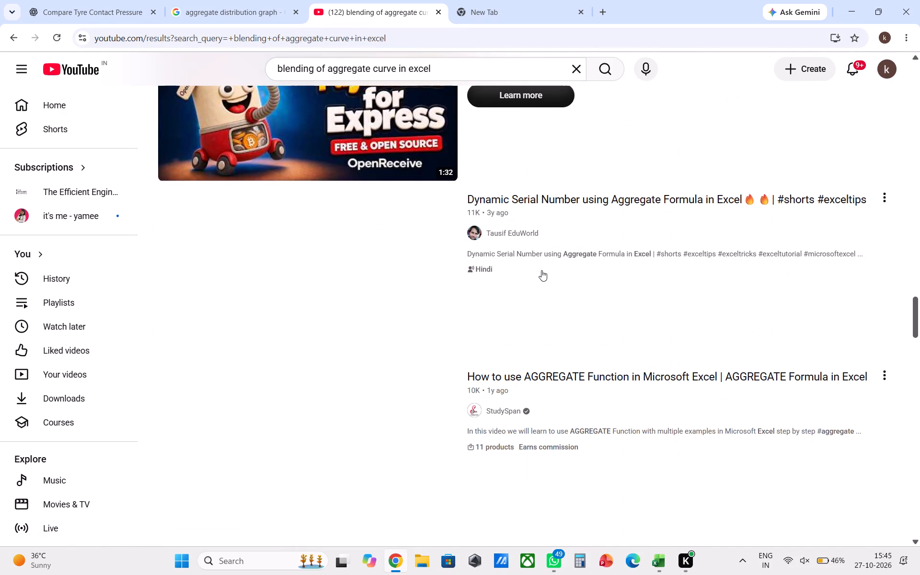
pyautogui.scroll(-1, 544, 303)
pyautogui.scroll(-2, 415, 389)
pyautogui.scroll(-1, 384, 294)
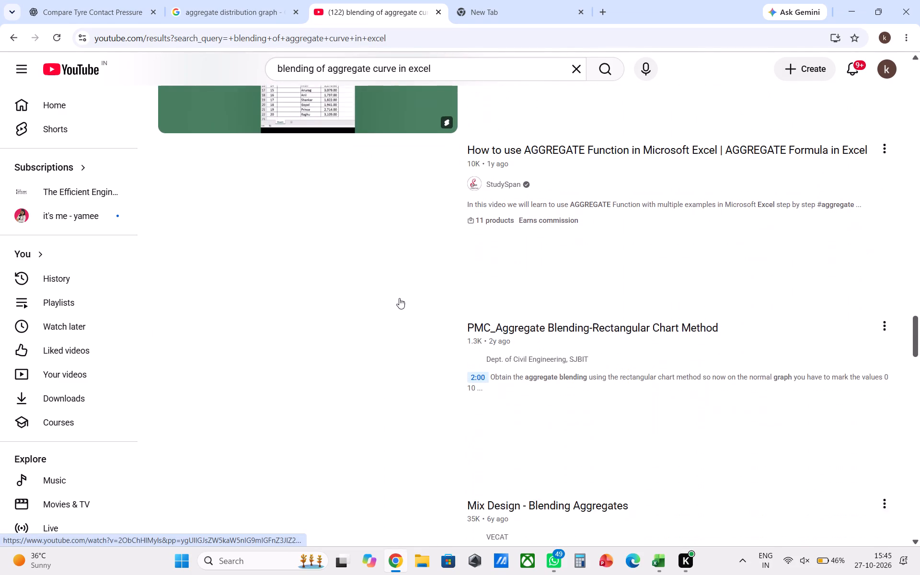
pyautogui.scroll(-1, 418, 286)
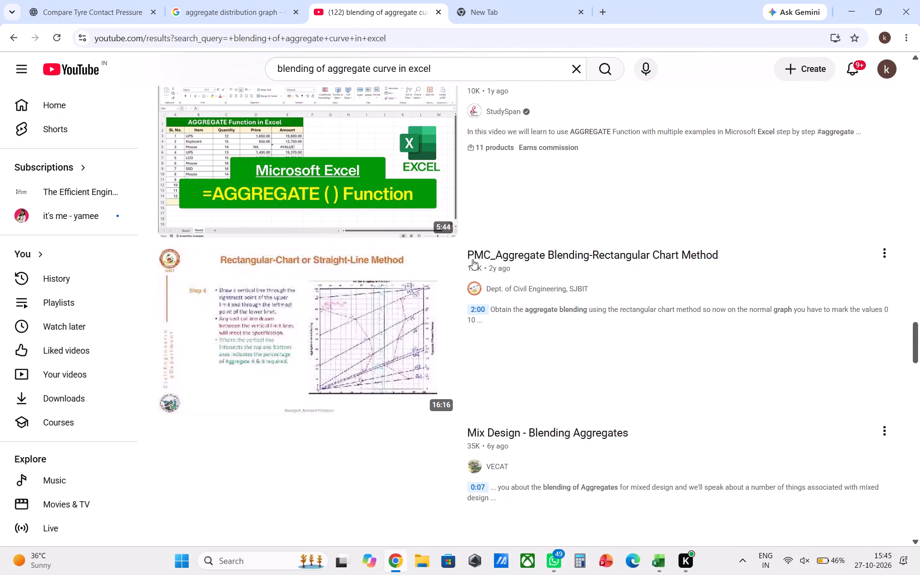
pyautogui.scroll(-1, 400, 293)
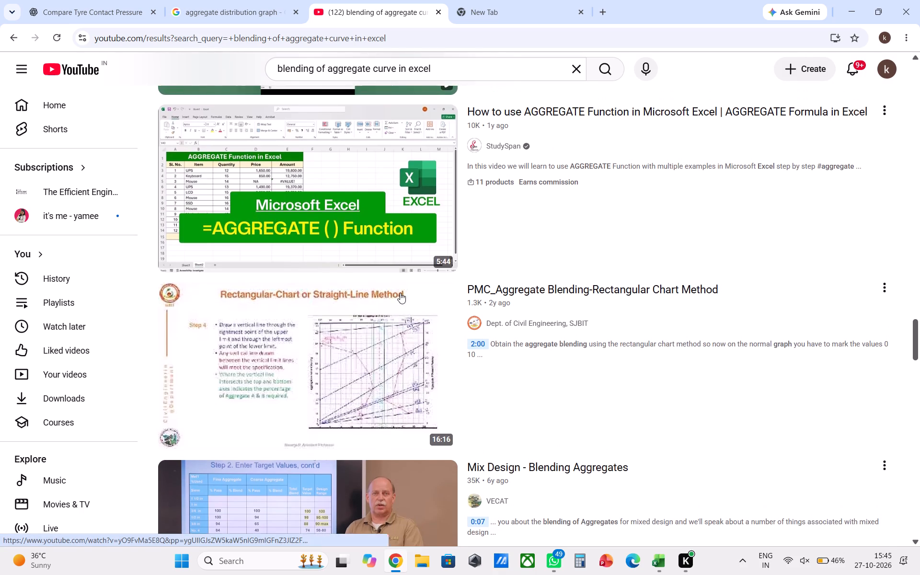
pyautogui.scroll(-1, 400, 293)
pyautogui.scroll(2, 400, 293)
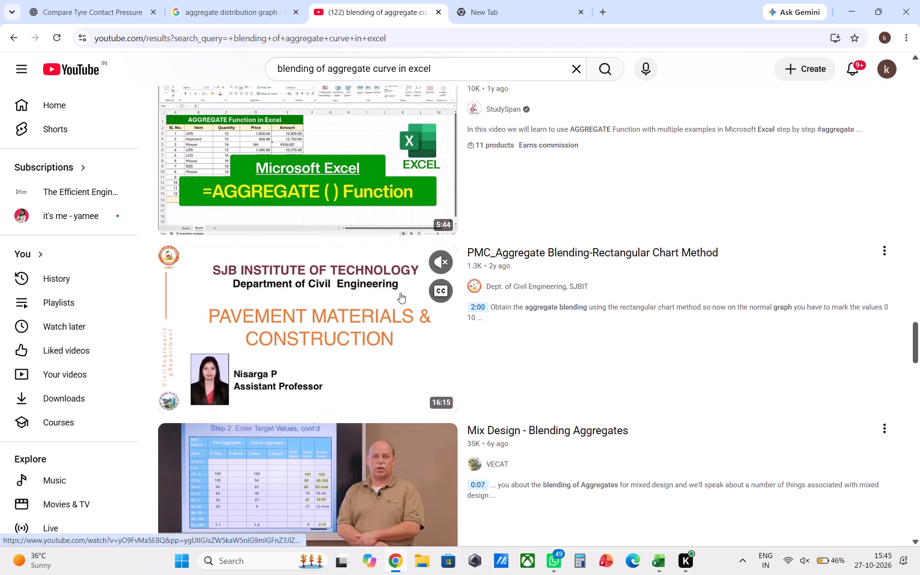
pyautogui.scroll(1, 400, 293)
pyautogui.scroll(-2, 415, 213)
pyautogui.scroll(2, 416, 218)
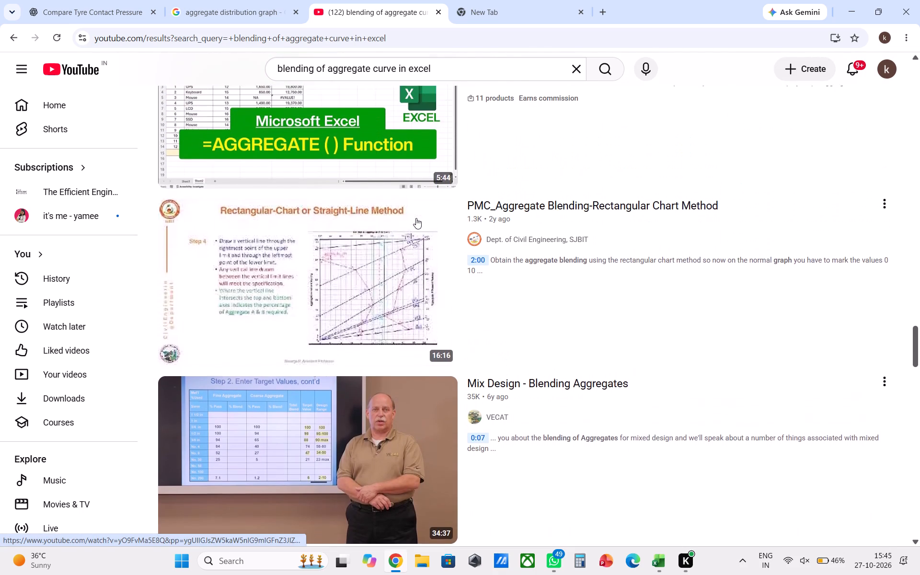
pyautogui.scroll(3, 416, 218)
pyautogui.scroll(3, 433, 337)
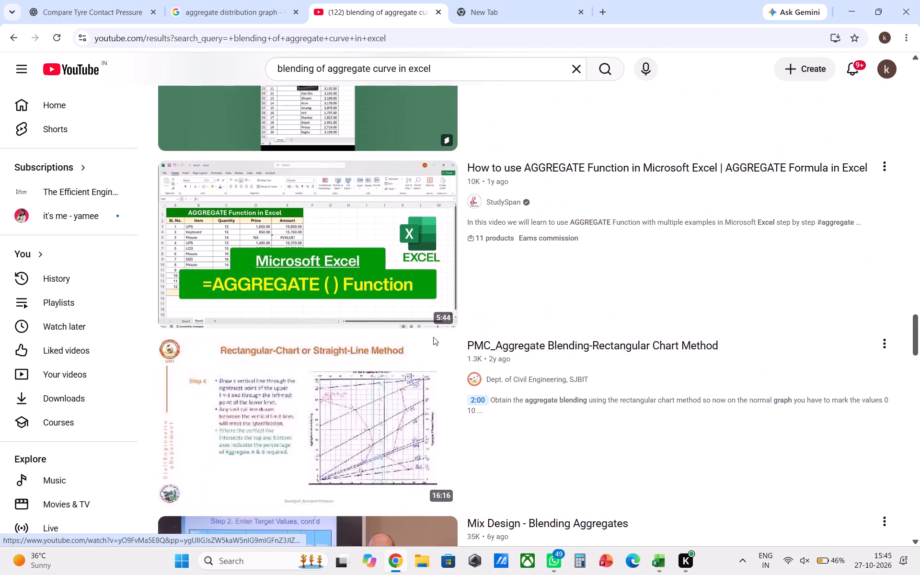
pyautogui.scroll(7, 433, 337)
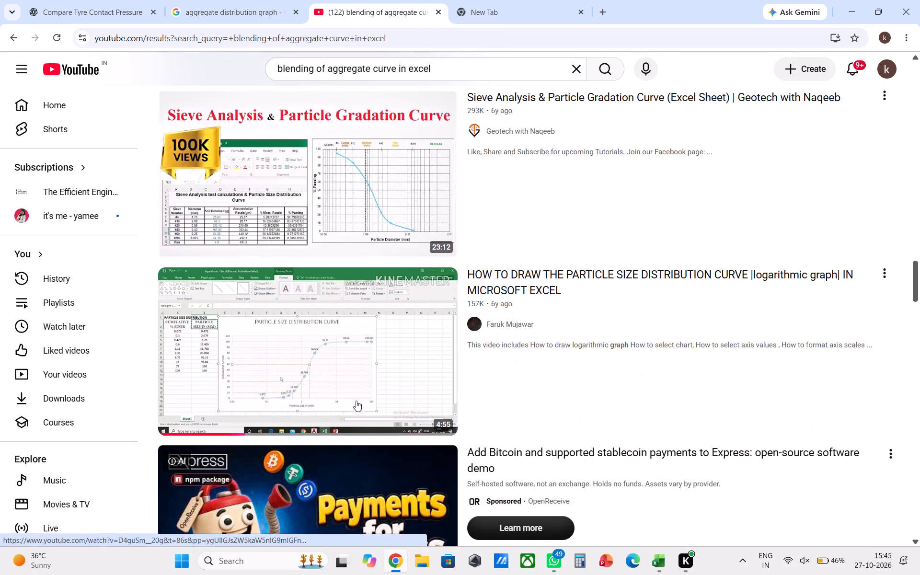
pyautogui.scroll(5, 338, 267)
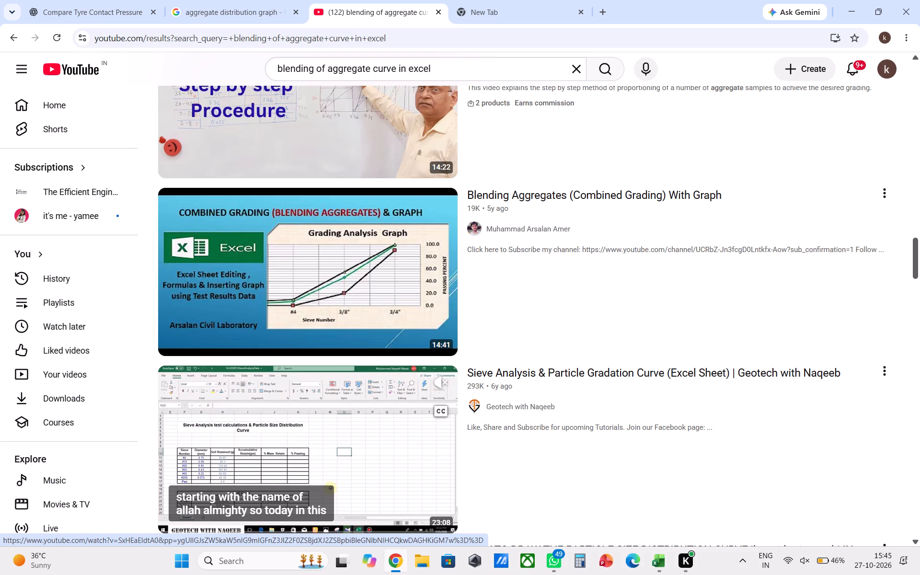
# Open the video on drawing the particle size distribution curve as a logarithmic graph in Microsoft Excel, reloading its page.
pyautogui.press('Down')
pyautogui.press('Down')
pyautogui.press('Down')
pyautogui.press('Down')
pyautogui.press('Down')
pyautogui.press('Down')
pyautogui.press('Down')
pyautogui.press('Down')
pyautogui.press('Down')
pyautogui.press('Down')
pyautogui.press('Down')
pyautogui.press('Down')
pyautogui.press('Down')
pyautogui.press('Down')
pyautogui.press('Down')
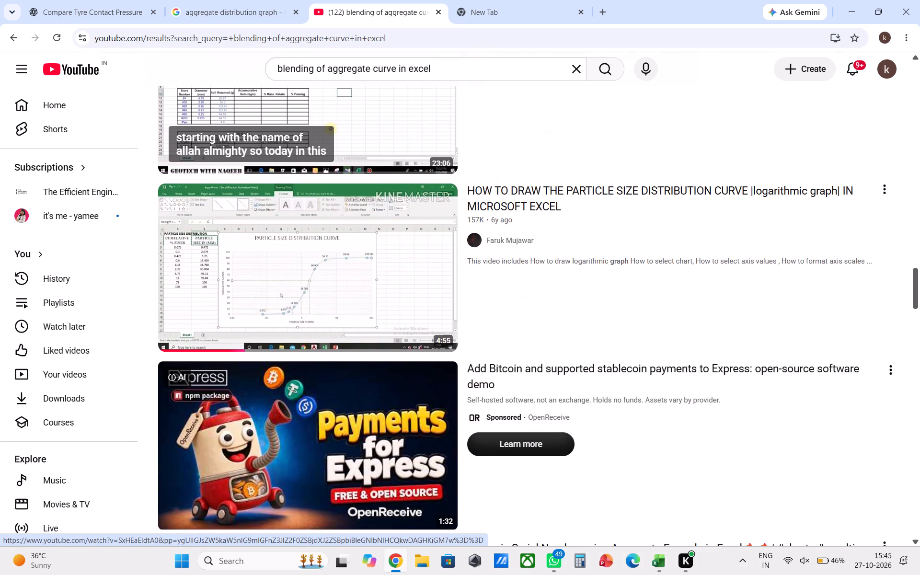
pyautogui.click(391, 242)
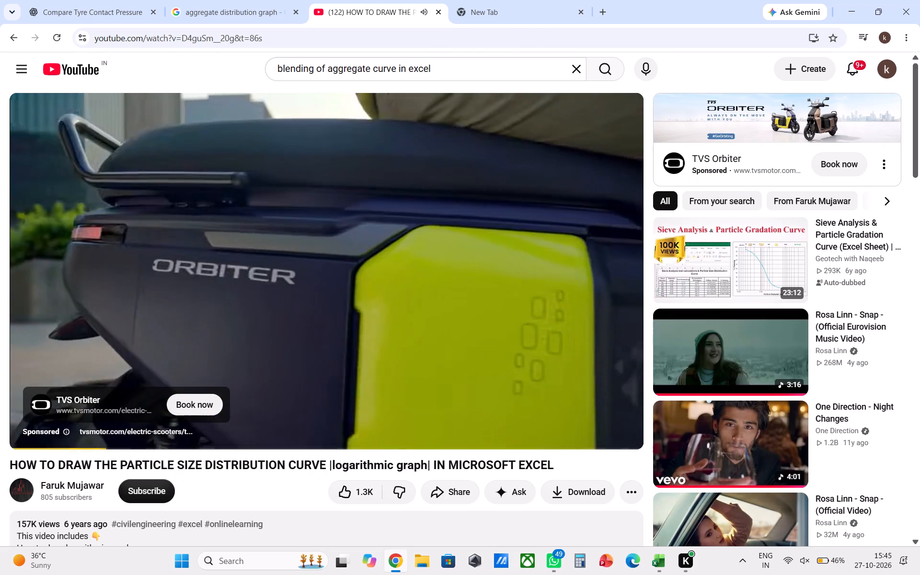
pyautogui.hotkey('ctrl', 'r')
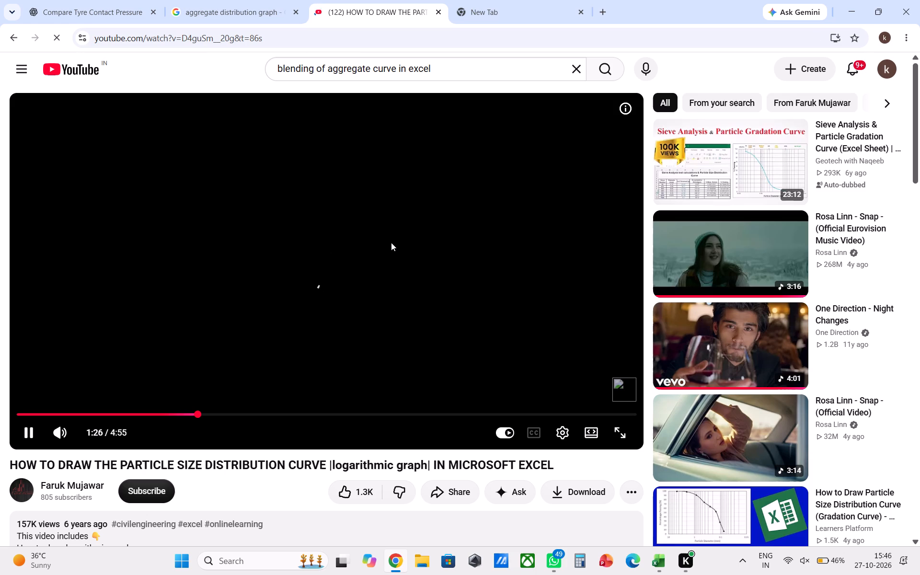
pyautogui.hotkey('ctrl', 'r')
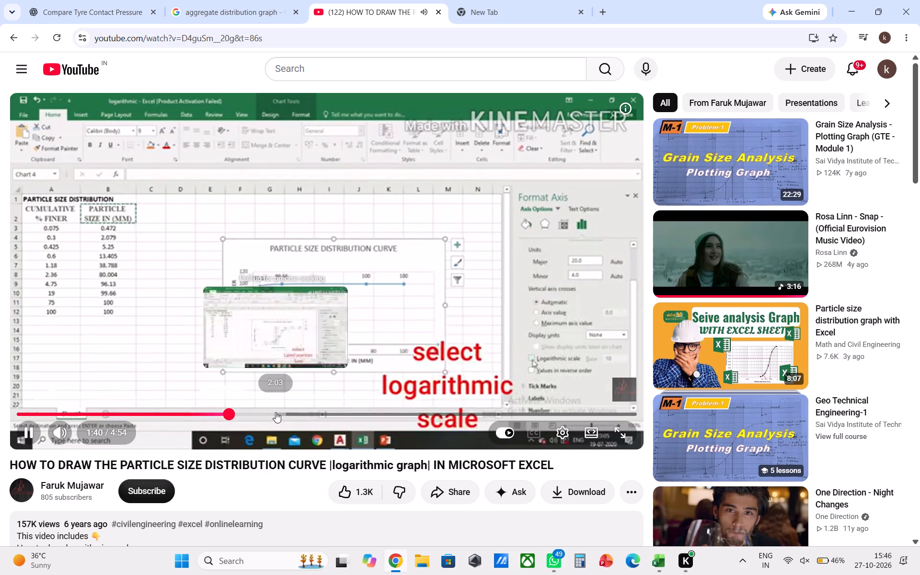
# Watch the logarithmic graph tutorial in full screen, skipping ahead to about 2:55, for how the curve is formatted.
pyautogui.press('f')
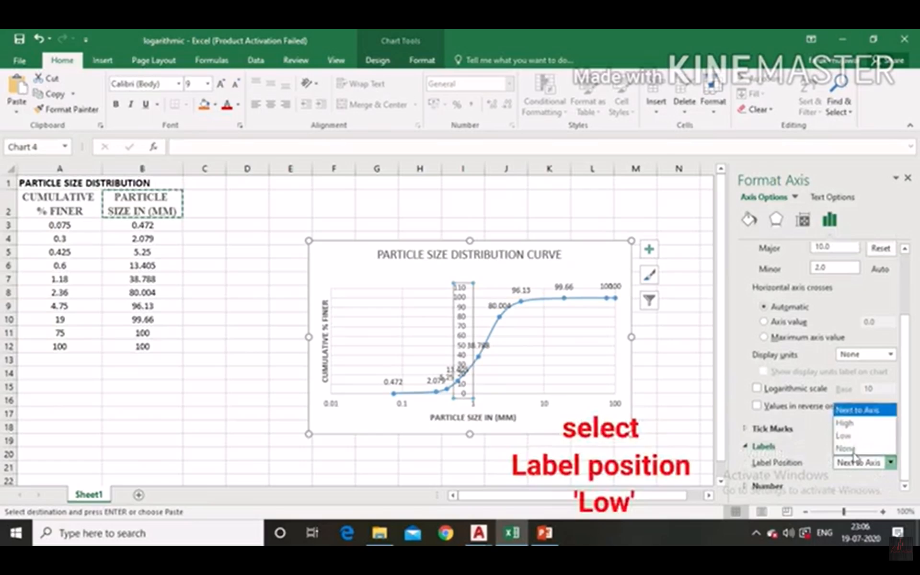
pyautogui.click(546, 534)
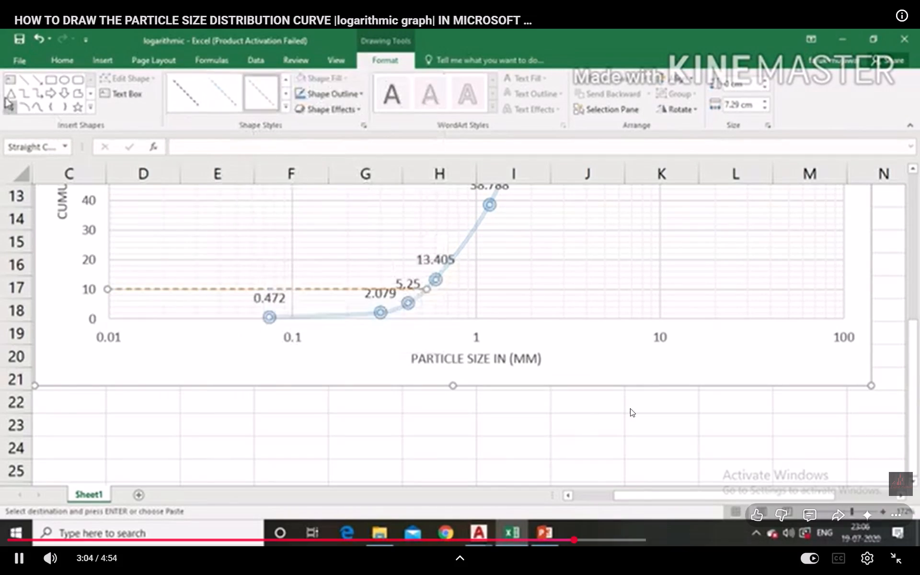
pyautogui.press('f')
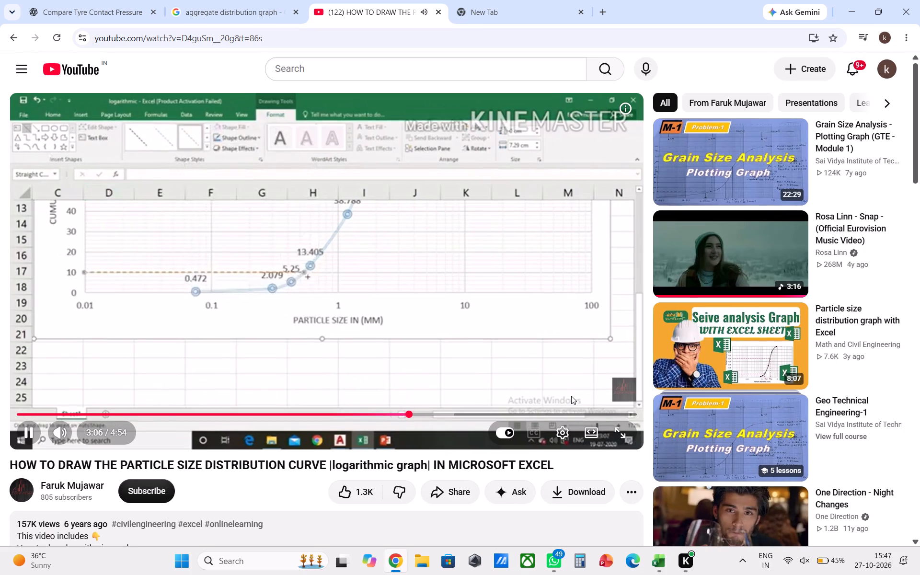
pyautogui.press('space')
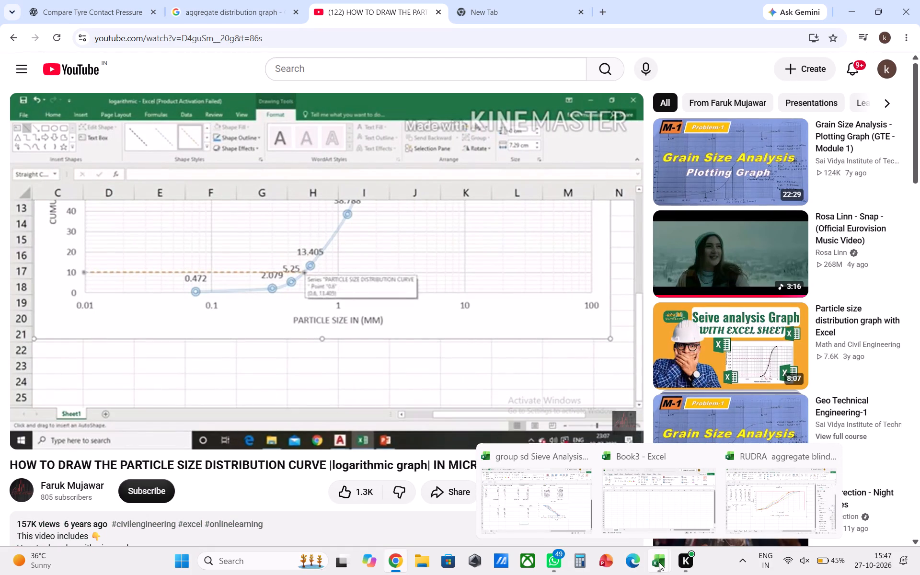
pyautogui.scroll(1, 659, 562)
pyautogui.press('space')
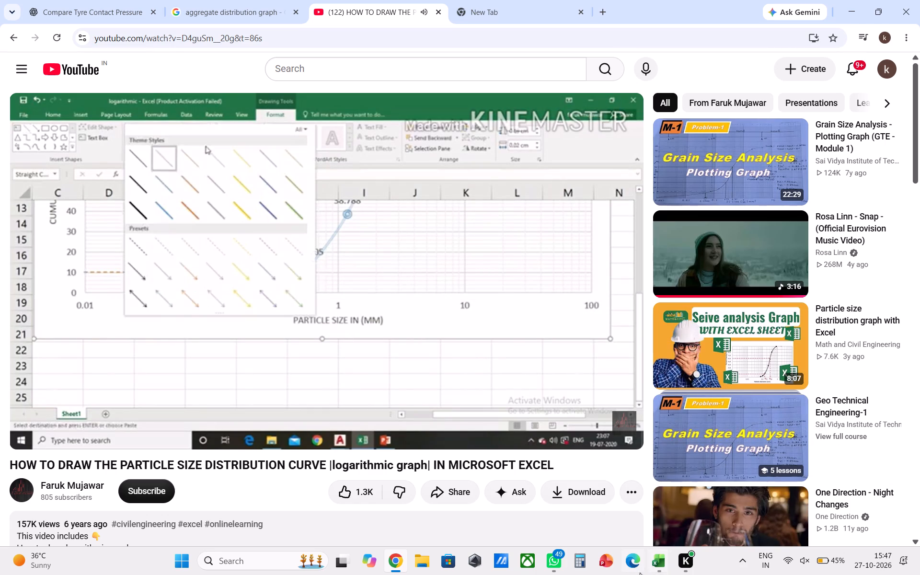
# Switch to the RUDRA aggregate blinding workbook in Excel and show Sheet2 with its 50:0:14:36 chart.
pyautogui.click(664, 554)
pyautogui.click(758, 497)
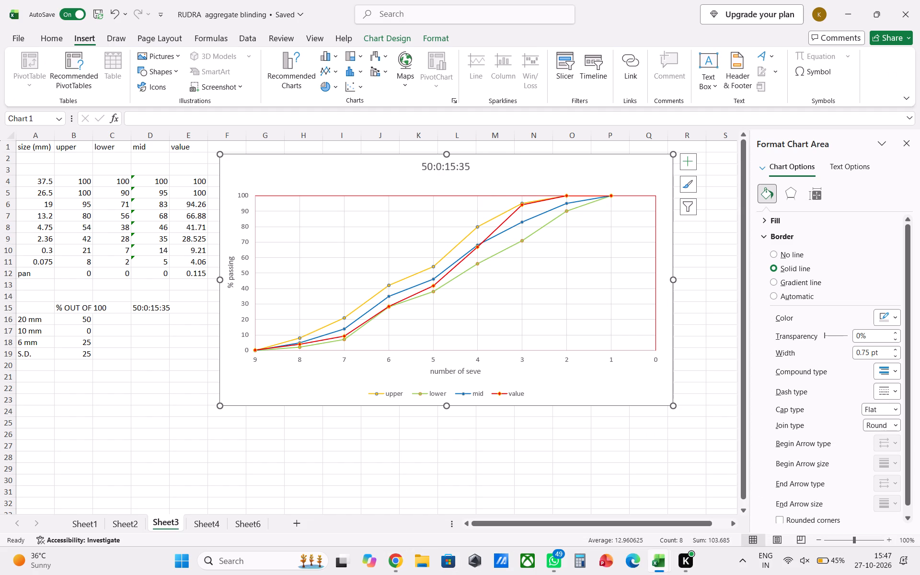
pyautogui.click(110, 525)
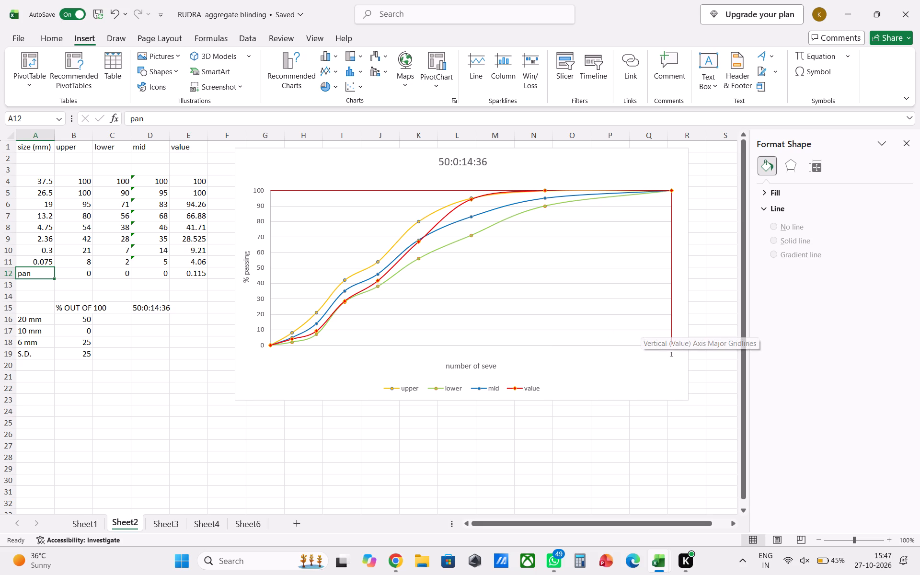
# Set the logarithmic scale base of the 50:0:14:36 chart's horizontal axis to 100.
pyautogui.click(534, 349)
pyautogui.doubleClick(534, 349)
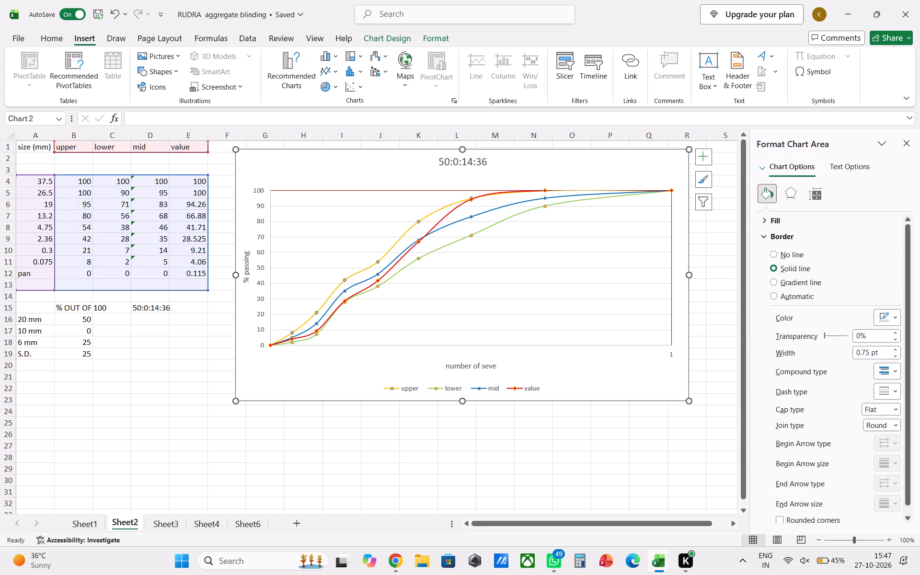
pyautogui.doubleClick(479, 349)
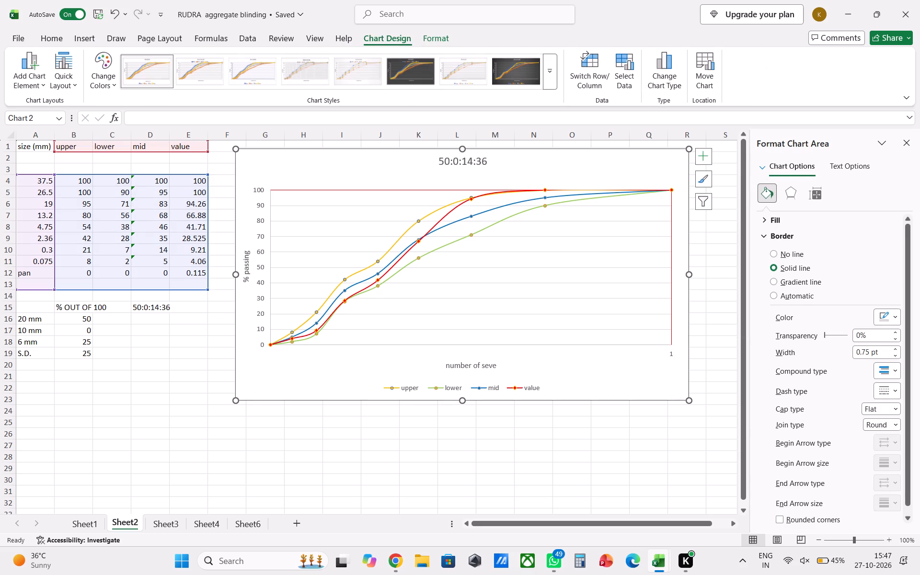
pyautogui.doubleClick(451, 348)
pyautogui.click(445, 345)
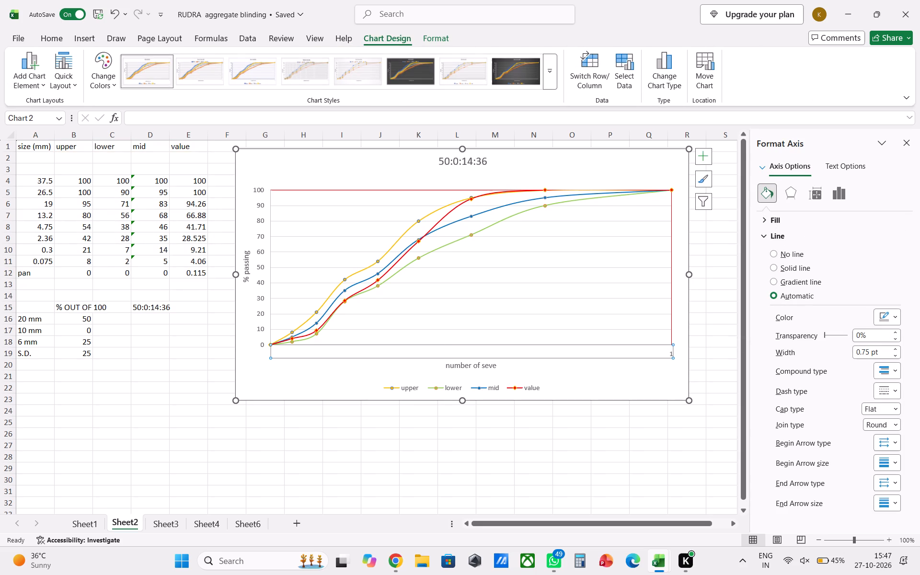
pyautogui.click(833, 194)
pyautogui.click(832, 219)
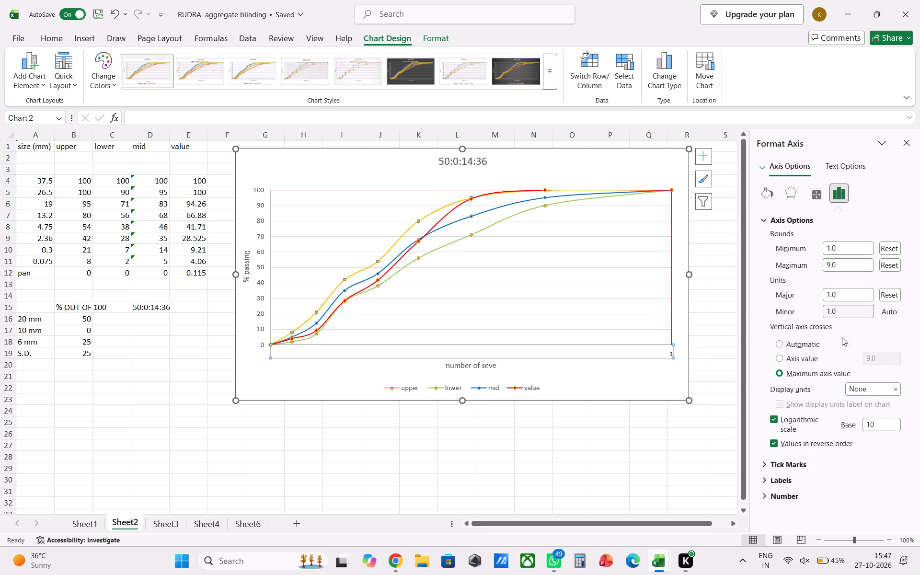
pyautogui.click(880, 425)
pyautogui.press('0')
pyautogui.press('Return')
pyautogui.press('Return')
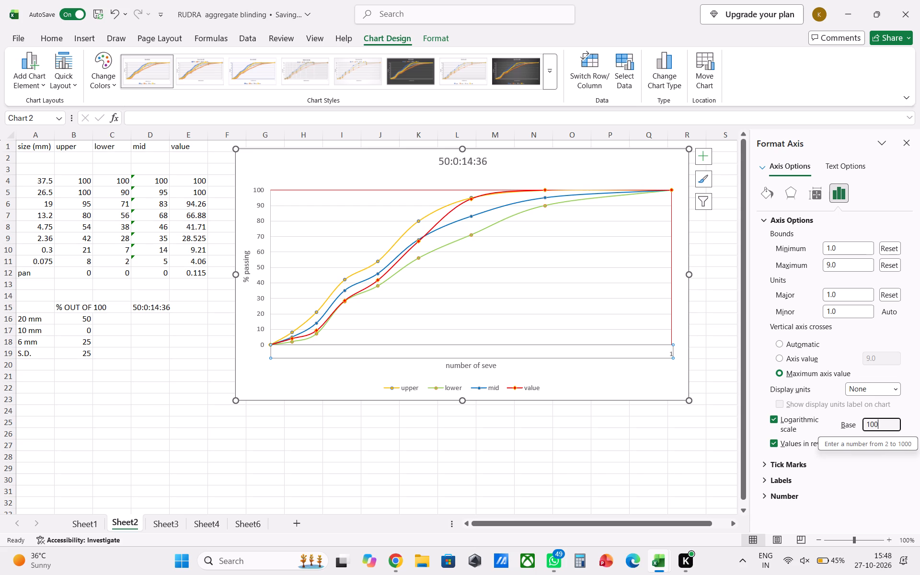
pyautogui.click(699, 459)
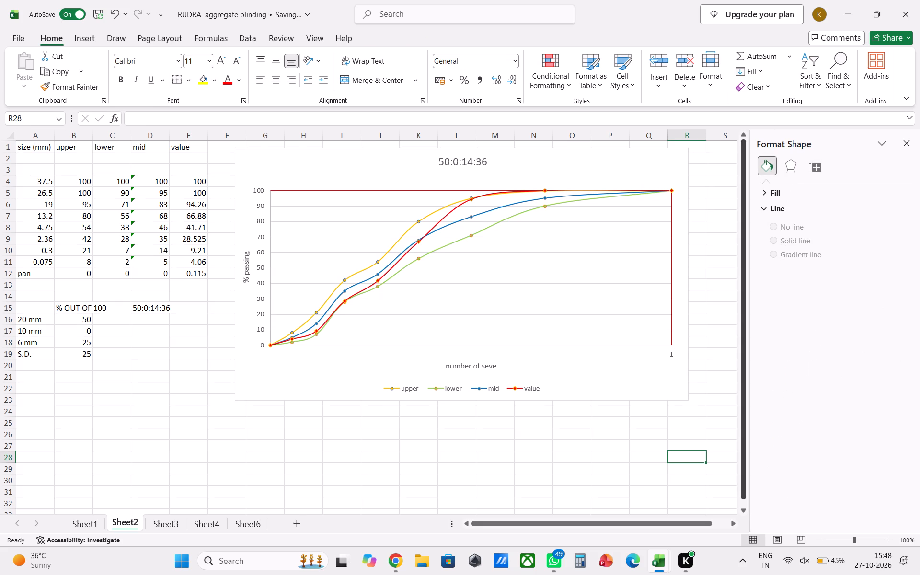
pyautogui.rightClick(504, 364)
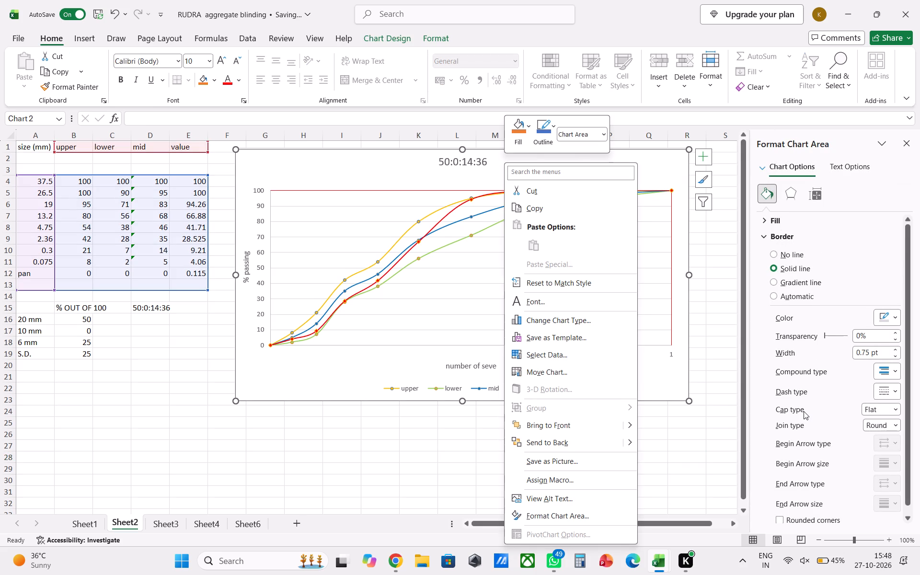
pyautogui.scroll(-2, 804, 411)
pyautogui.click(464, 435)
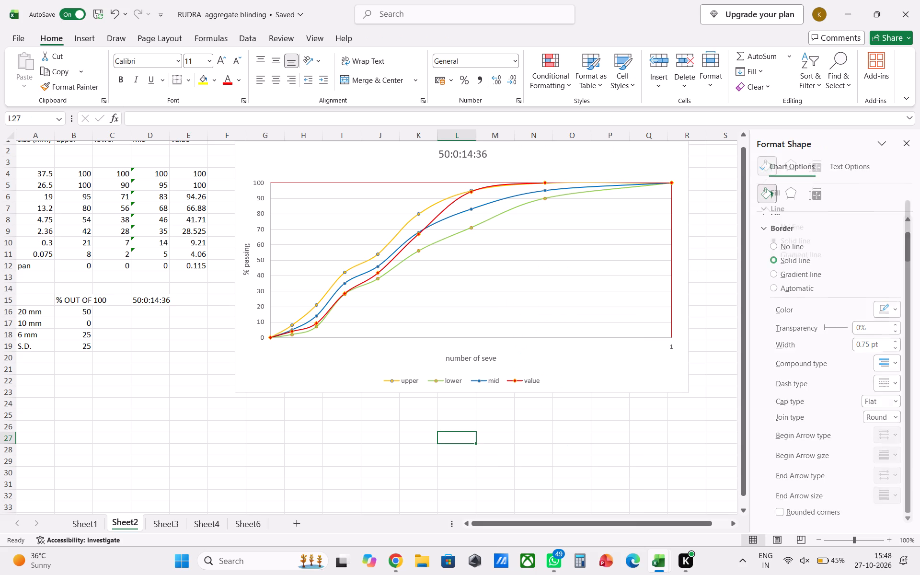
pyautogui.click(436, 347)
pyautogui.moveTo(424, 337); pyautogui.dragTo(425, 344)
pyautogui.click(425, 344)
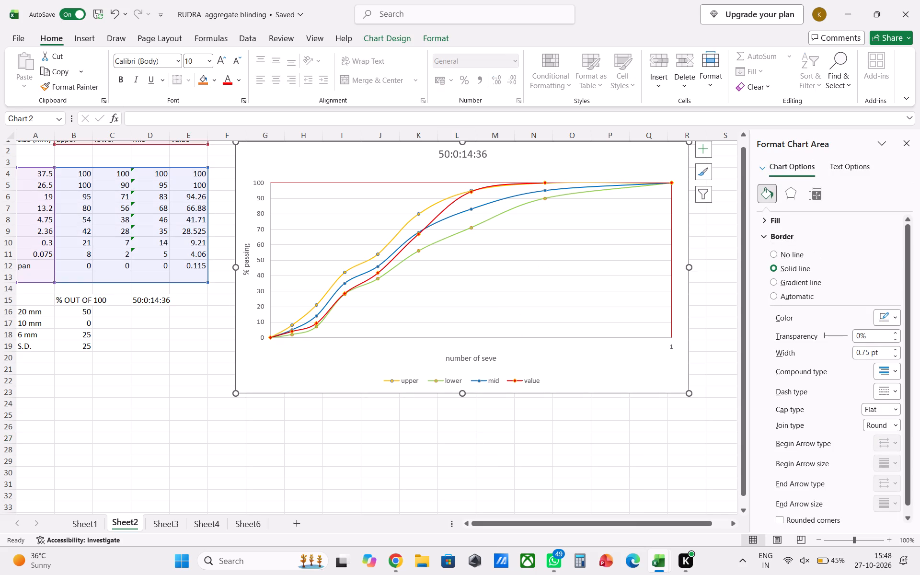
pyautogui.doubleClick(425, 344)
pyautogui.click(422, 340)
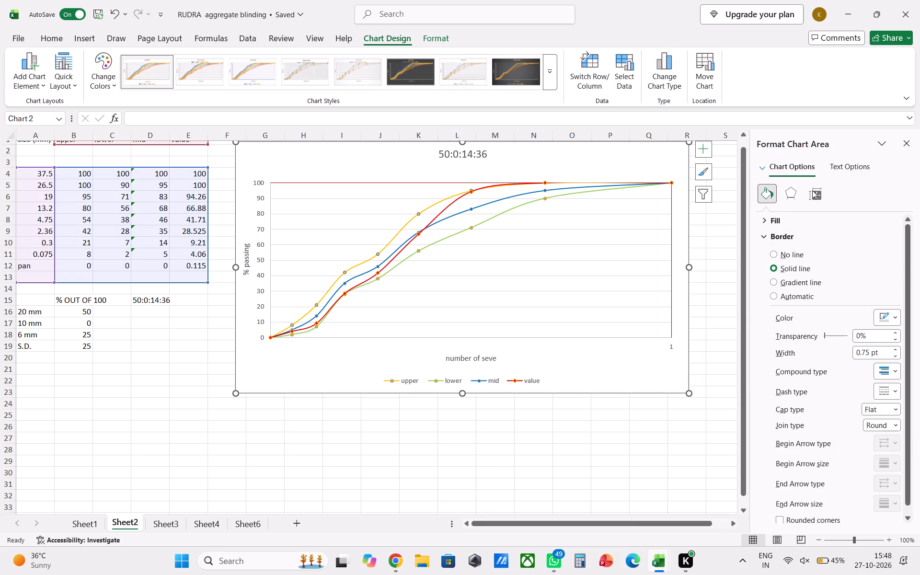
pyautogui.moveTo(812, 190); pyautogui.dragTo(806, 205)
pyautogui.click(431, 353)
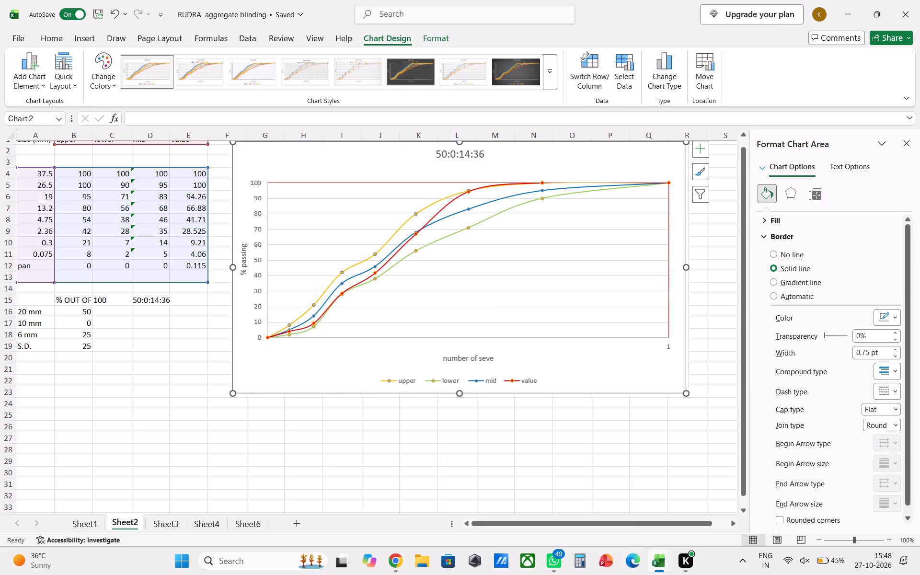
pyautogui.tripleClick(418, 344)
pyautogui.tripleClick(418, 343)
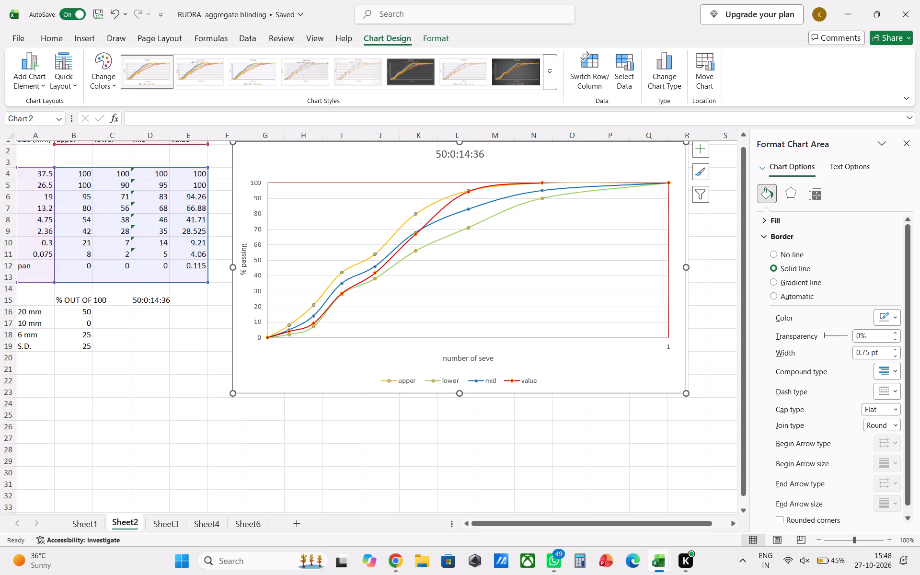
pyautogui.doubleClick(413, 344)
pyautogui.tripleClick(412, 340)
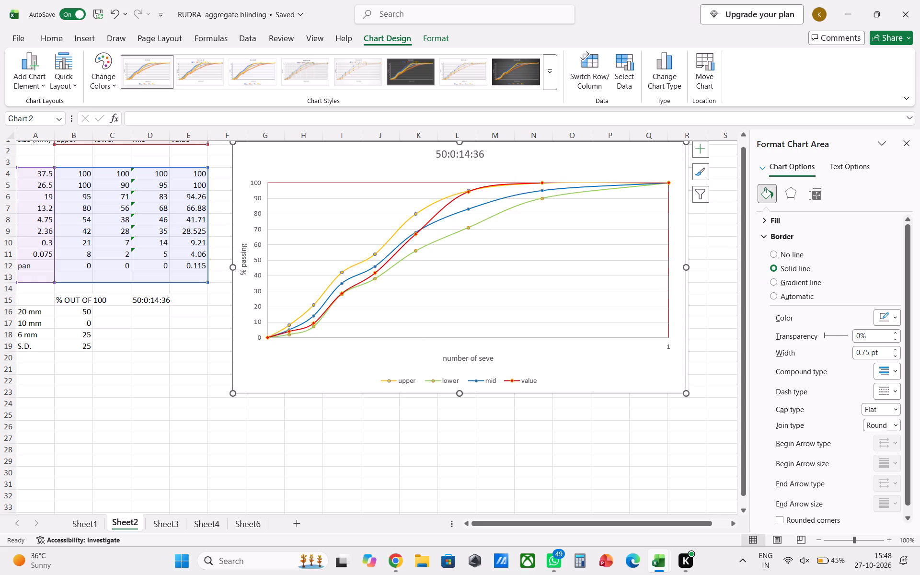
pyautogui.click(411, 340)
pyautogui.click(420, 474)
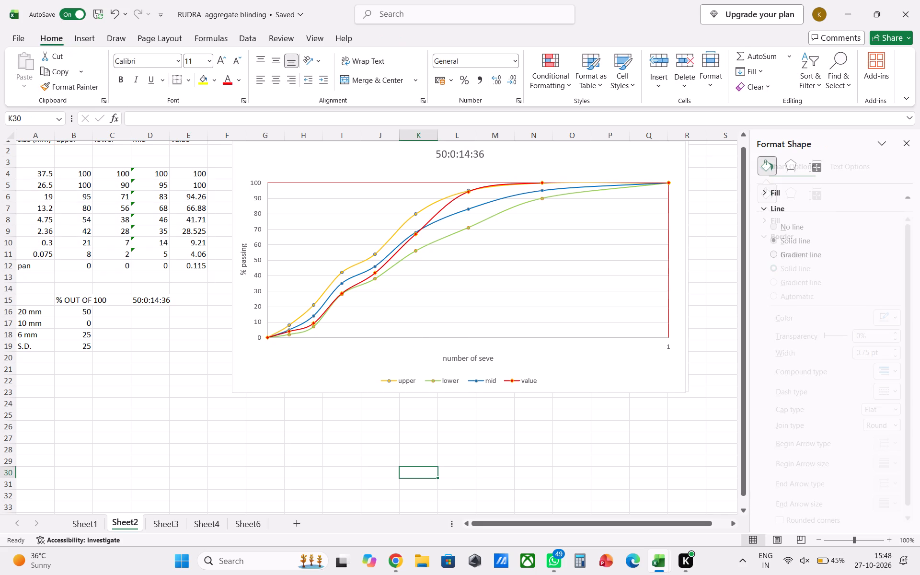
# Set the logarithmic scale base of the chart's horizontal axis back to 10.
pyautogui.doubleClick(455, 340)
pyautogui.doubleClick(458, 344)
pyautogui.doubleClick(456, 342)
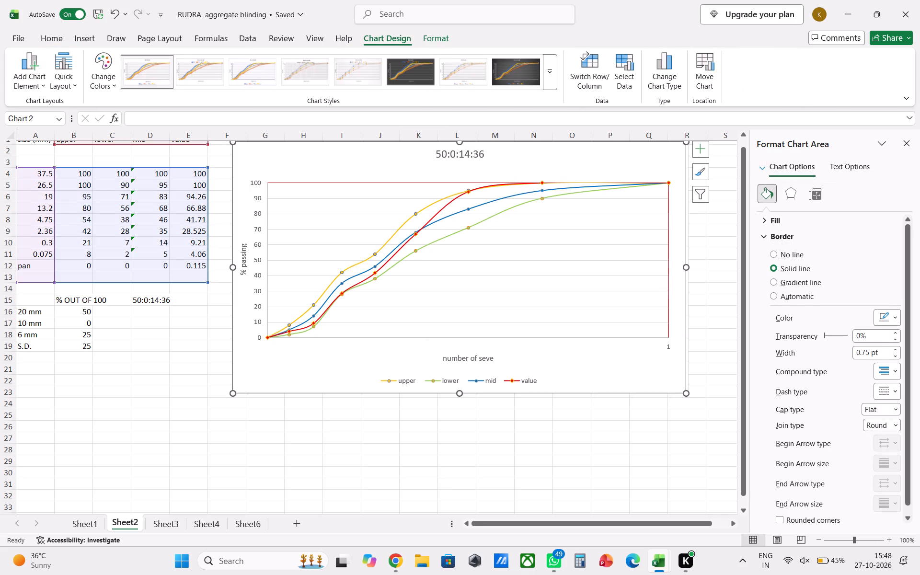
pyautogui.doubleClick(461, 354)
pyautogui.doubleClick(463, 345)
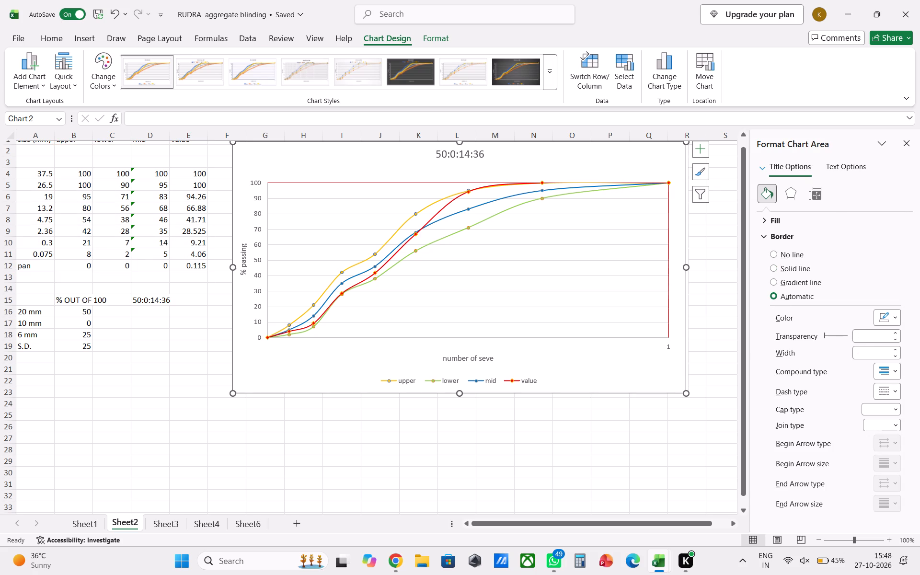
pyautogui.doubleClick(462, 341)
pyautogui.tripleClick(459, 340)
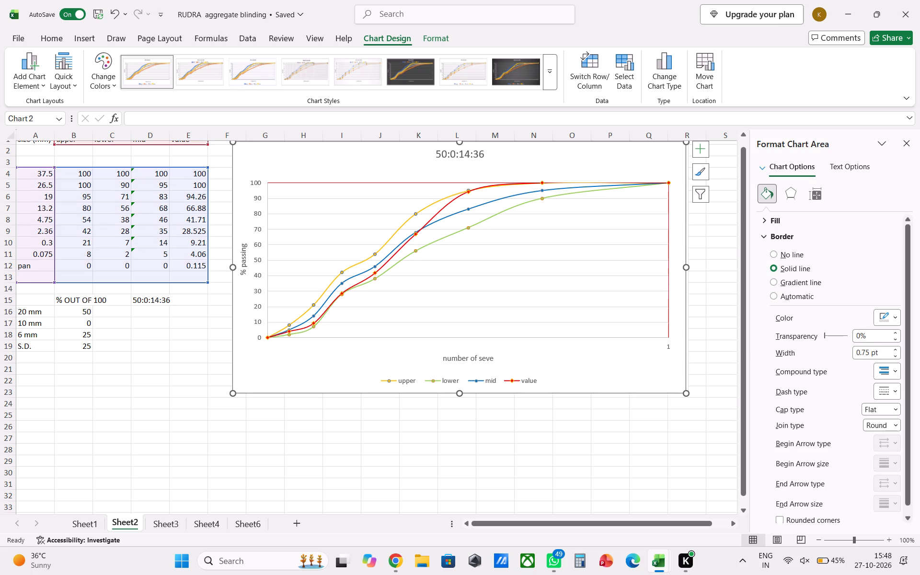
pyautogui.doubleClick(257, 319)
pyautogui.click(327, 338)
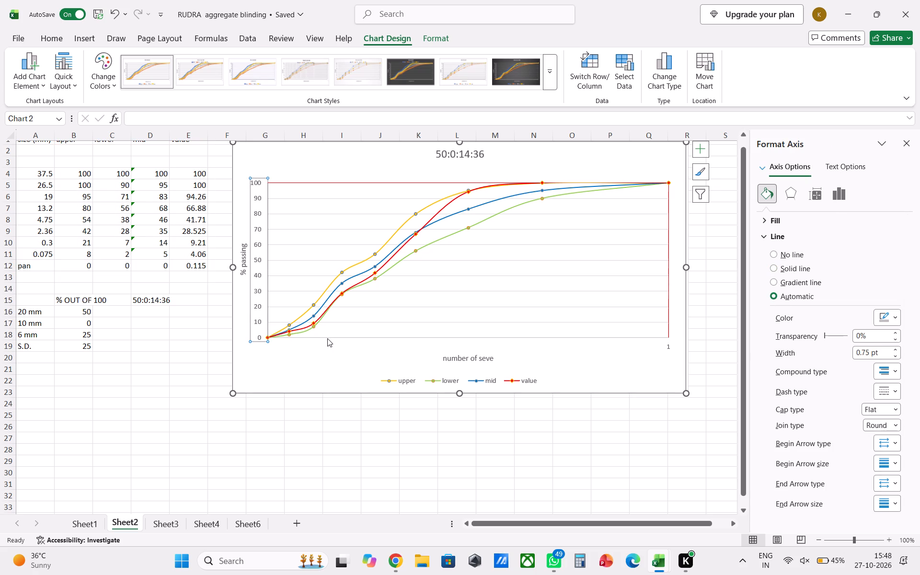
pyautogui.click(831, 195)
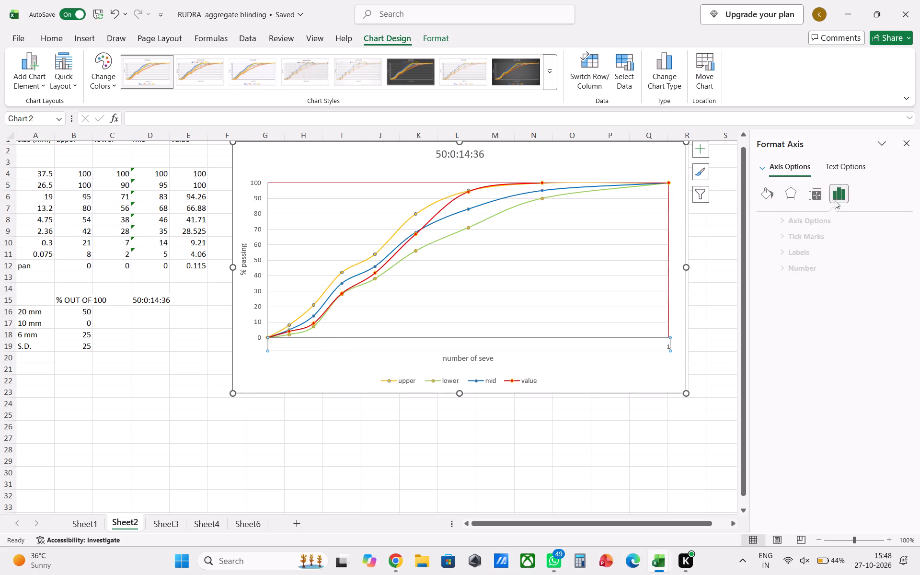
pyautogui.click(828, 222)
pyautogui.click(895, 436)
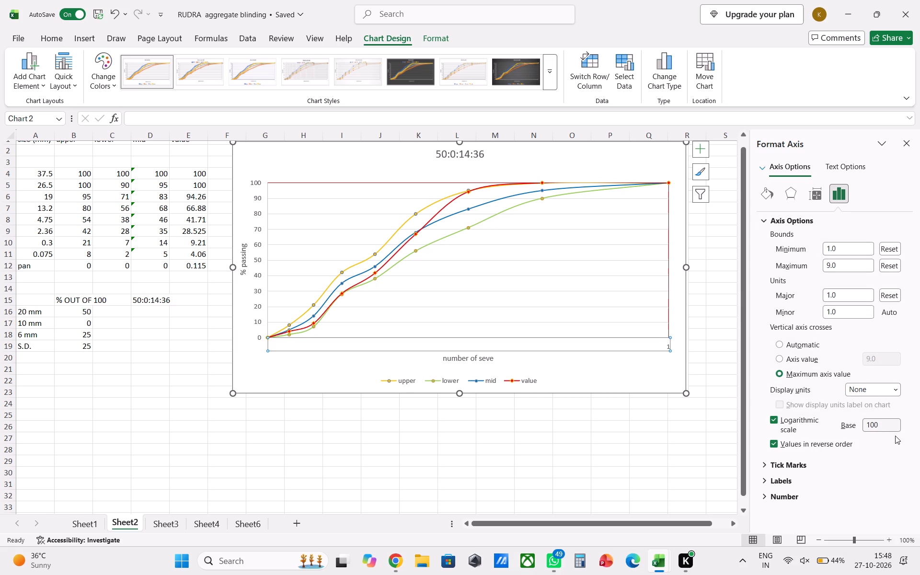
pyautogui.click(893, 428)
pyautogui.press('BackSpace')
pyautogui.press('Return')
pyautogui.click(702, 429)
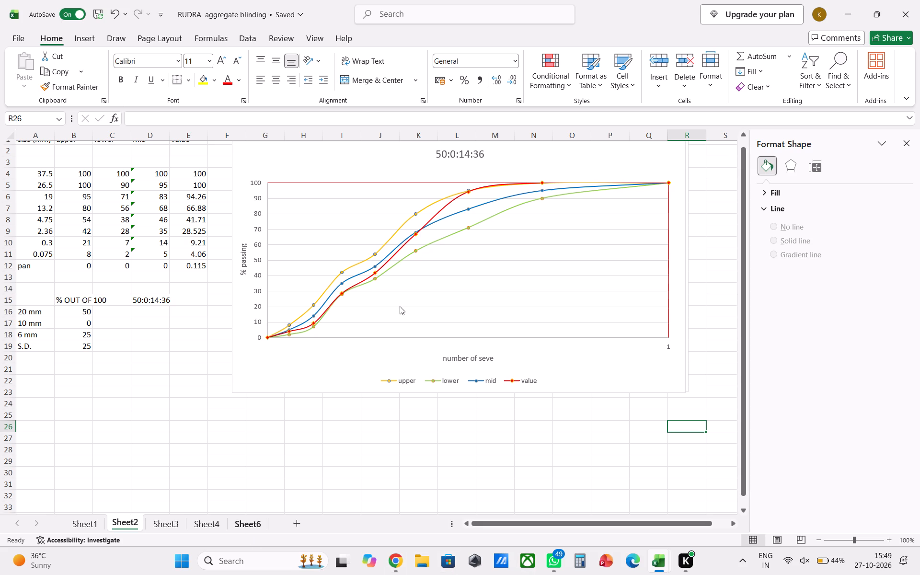
# Turn off the logarithmic scale on the horizontal axis of the 50:0:14:36 chart.
pyautogui.doubleClick(399, 343)
pyautogui.click(387, 344)
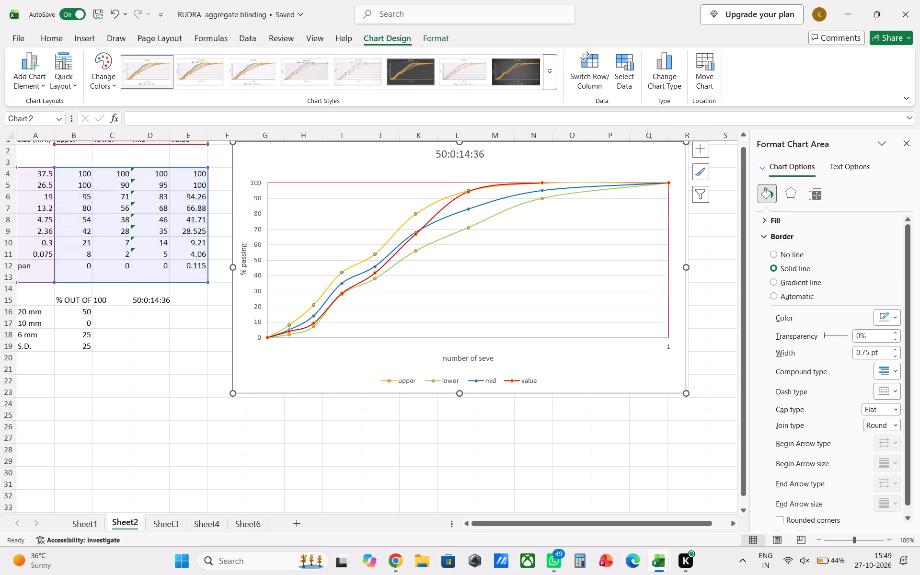
pyautogui.click(383, 340)
pyautogui.click(260, 272)
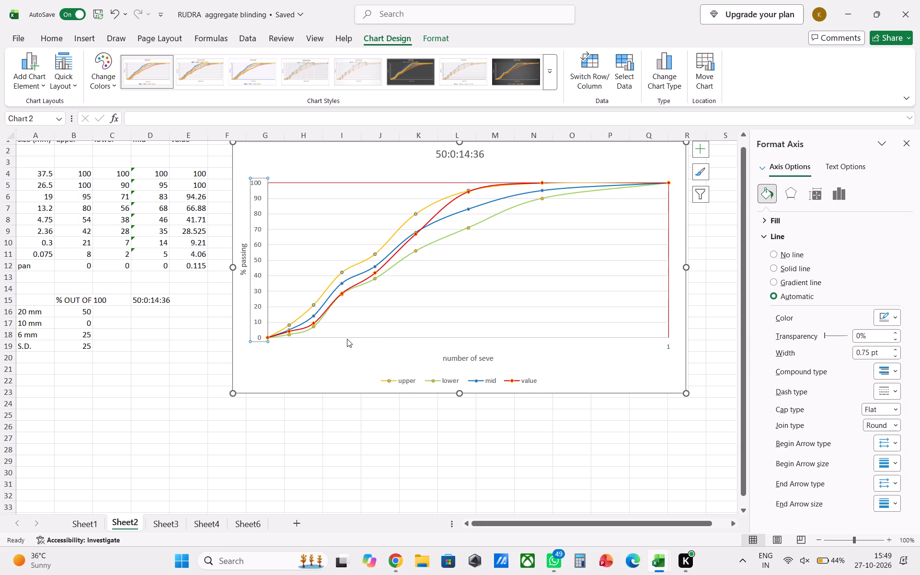
pyautogui.click(347, 338)
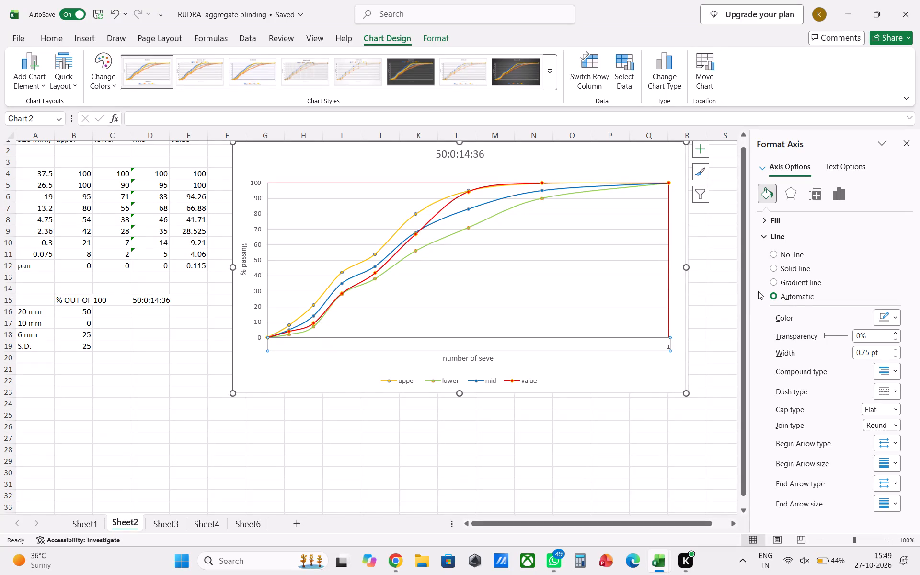
pyautogui.click(834, 192)
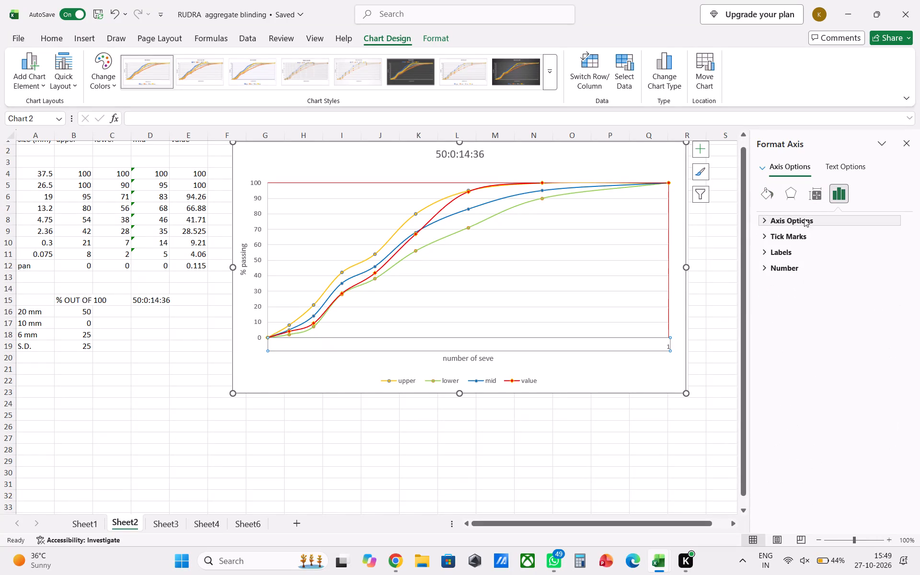
pyautogui.click(804, 218)
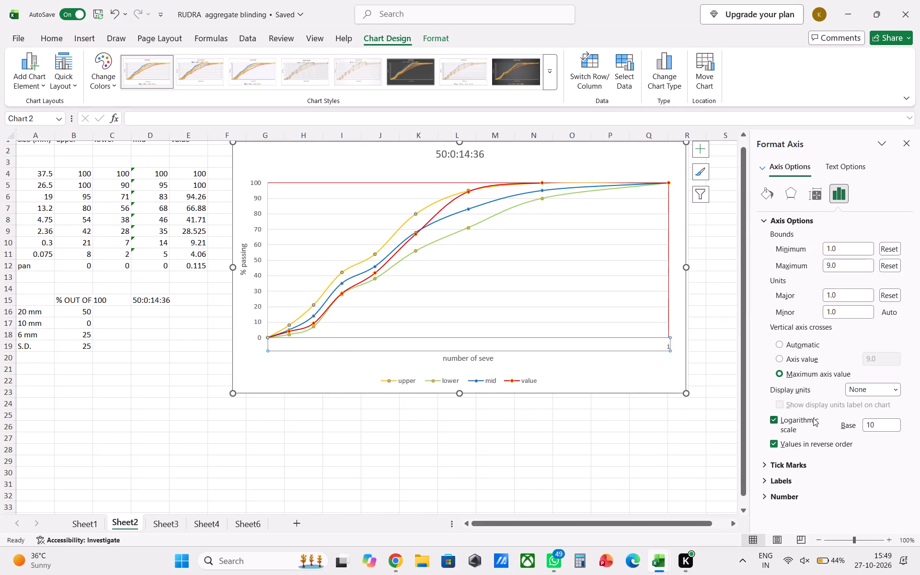
pyautogui.click(776, 419)
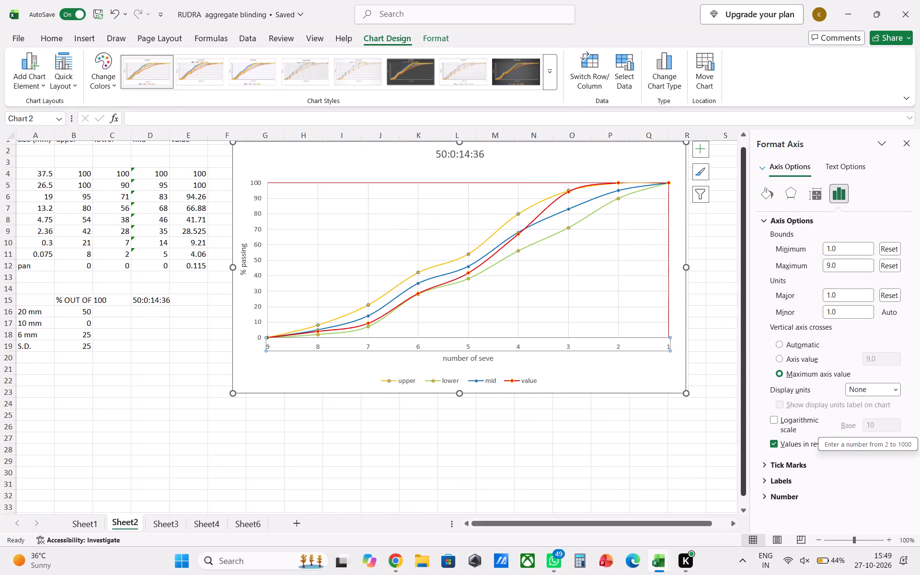
pyautogui.click(637, 432)
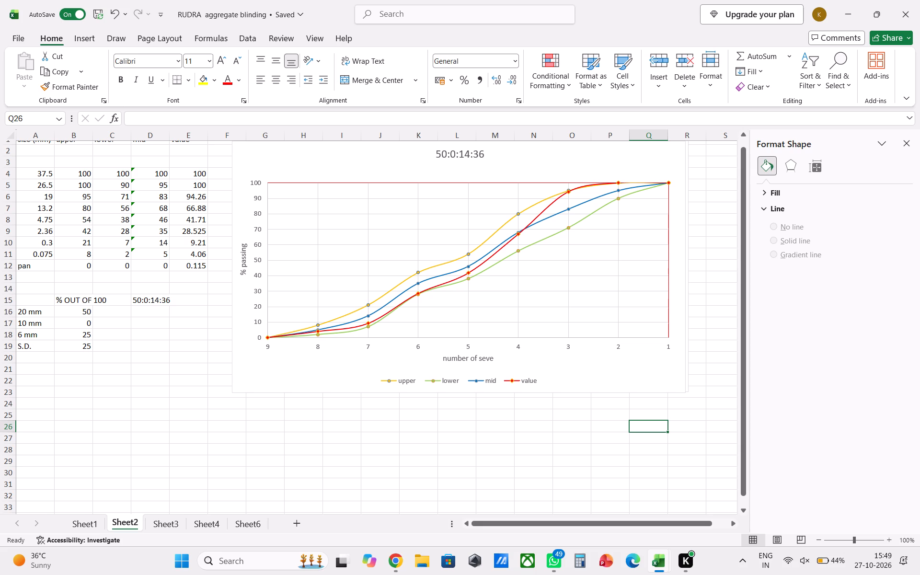
# Replace the "pan" entry in cell A12 of the size column with 0.
pyautogui.scroll(-1, 534, 436)
pyautogui.scroll(2, 534, 436)
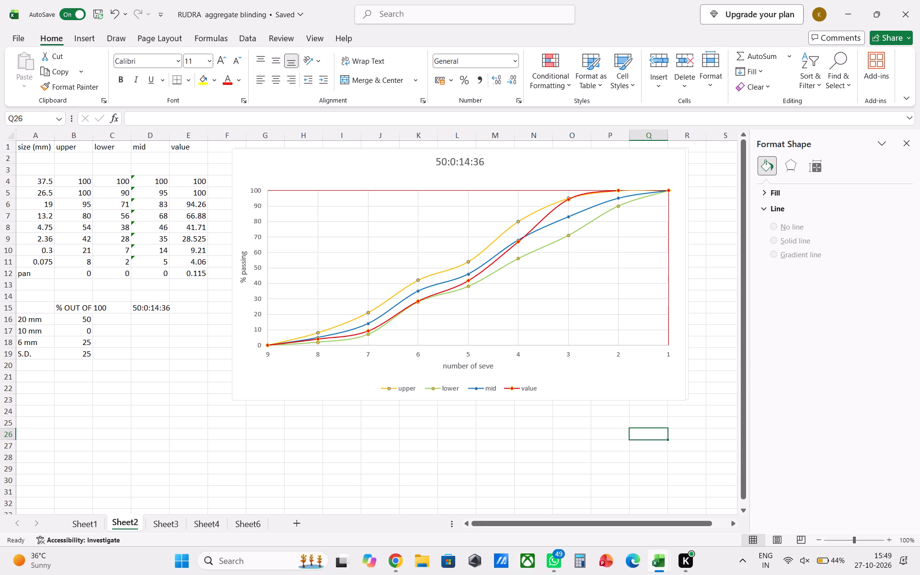
pyautogui.click(44, 276)
pyautogui.press('0')
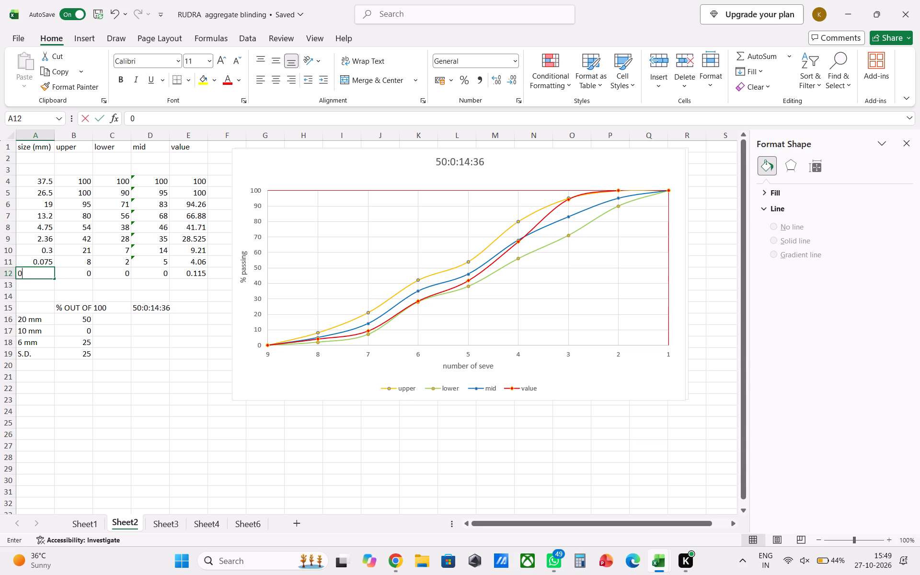
pyautogui.press('Return')
pyautogui.click(178, 386)
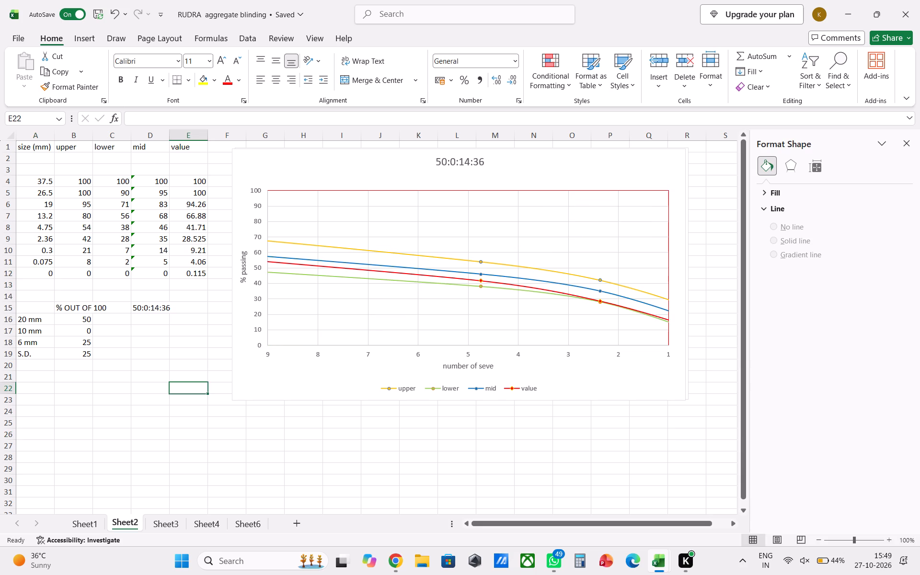
# Shrink the 50:0:14:36 chart's source data range so that it ends at row 12.
pyautogui.click(46, 276)
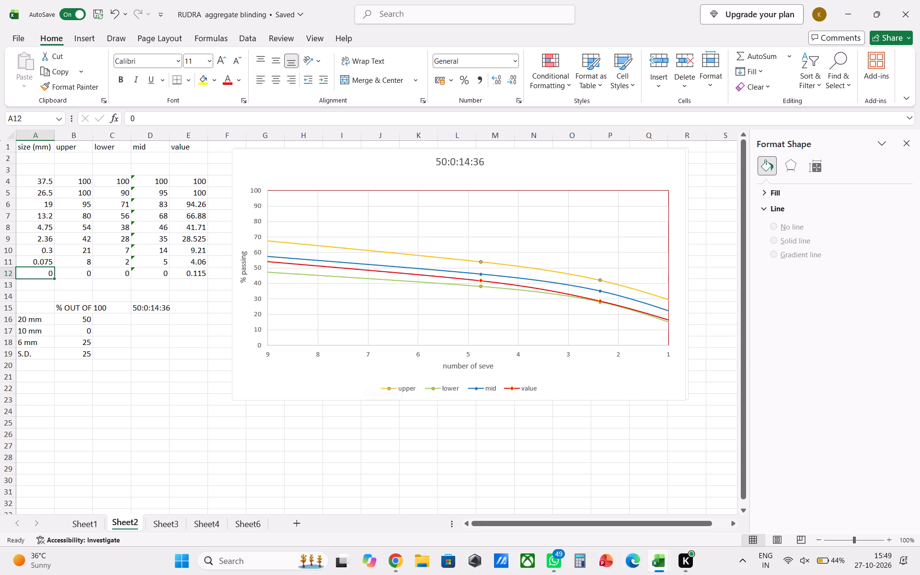
pyautogui.click(46, 273)
pyautogui.click(309, 228)
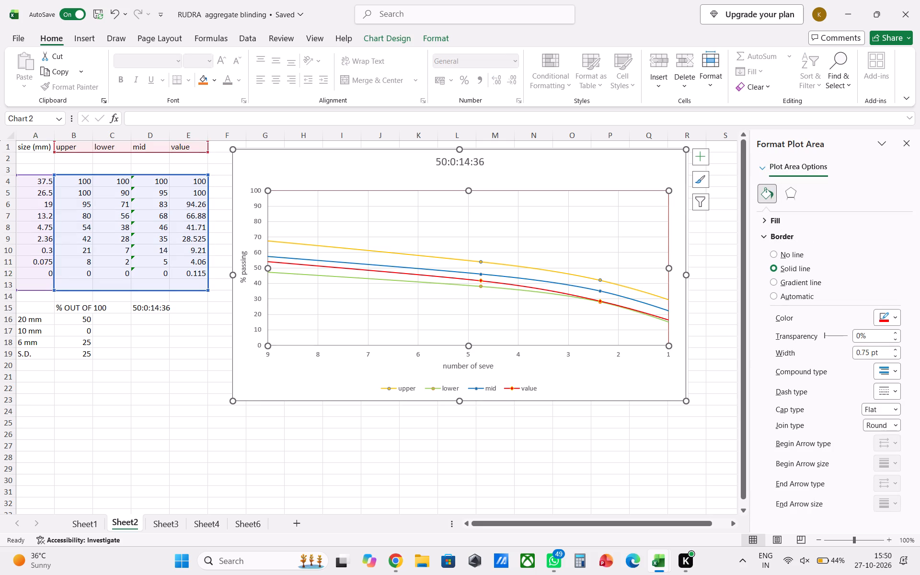
pyautogui.moveTo(54, 290); pyautogui.dragTo(54, 279)
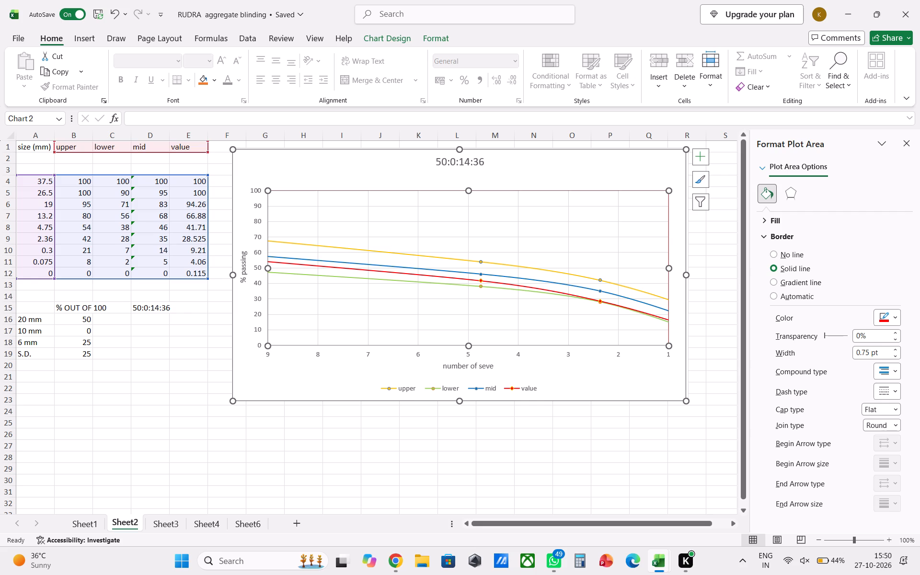
pyautogui.click(218, 408)
# Examine the sieve-size entries in cells A4 to A12 one by one.
pyautogui.click(152, 270)
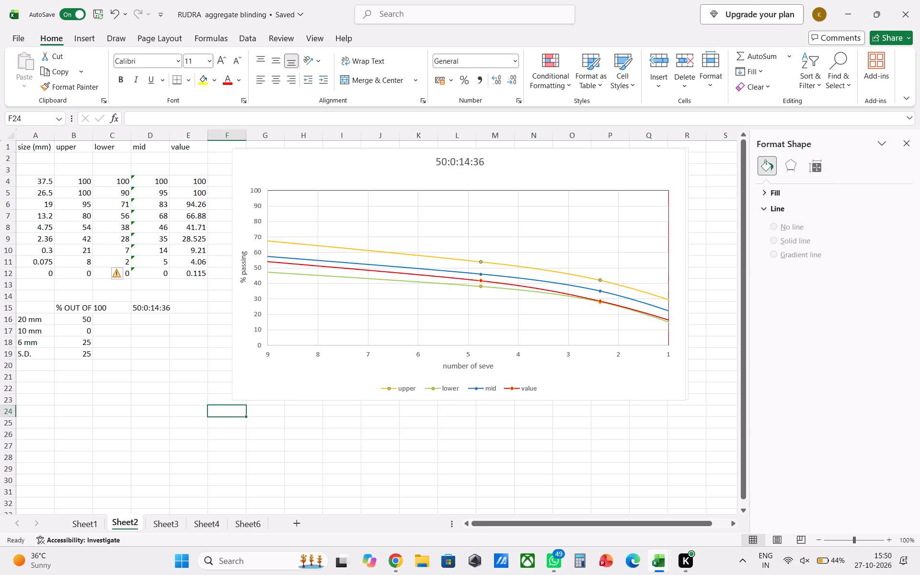
pyautogui.click(101, 285)
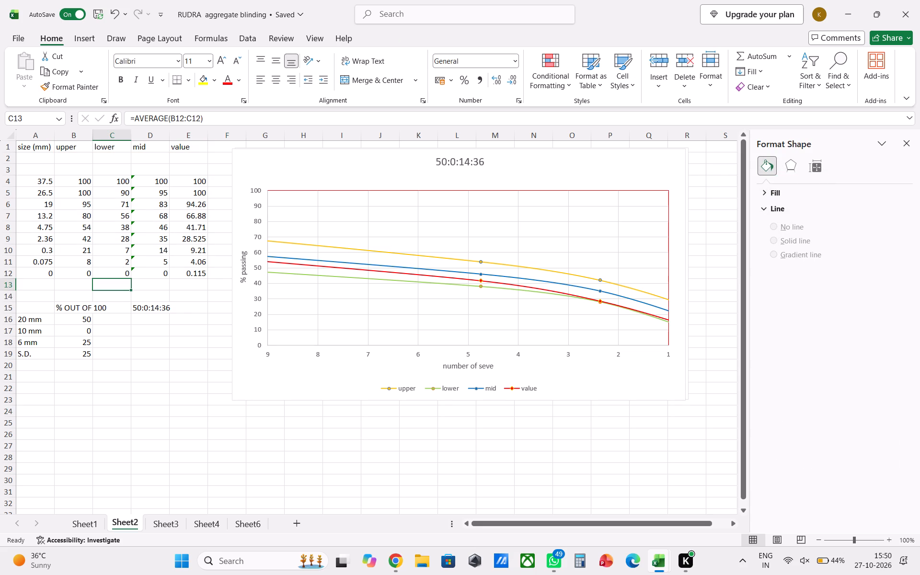
pyautogui.click(49, 183)
pyautogui.click(46, 193)
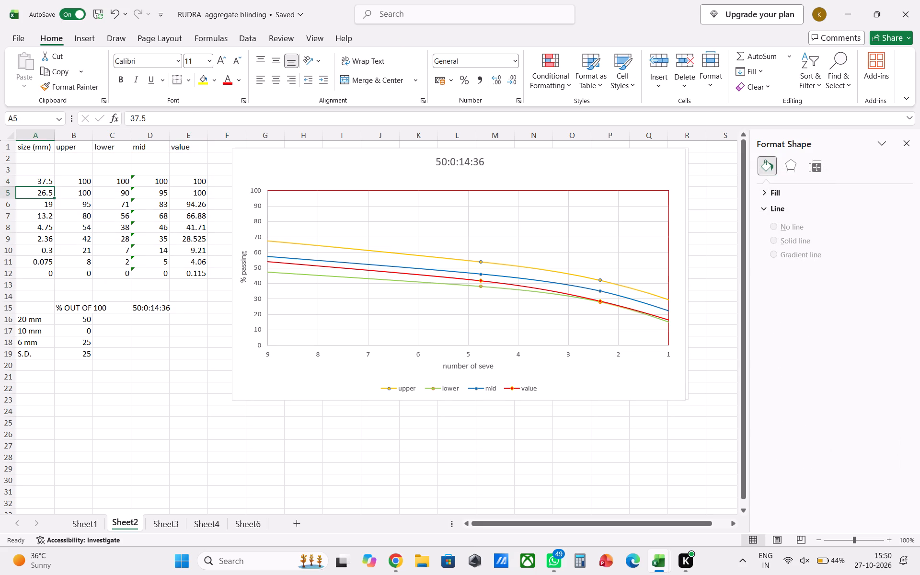
pyautogui.click(44, 202)
pyautogui.click(45, 212)
pyautogui.click(51, 225)
pyautogui.click(46, 236)
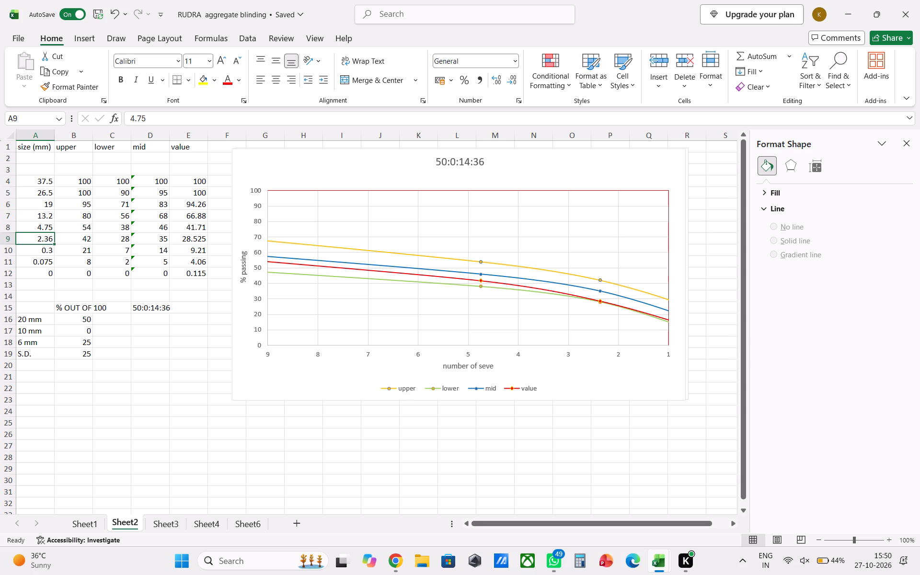
pyautogui.click(45, 247)
pyautogui.click(44, 258)
pyautogui.click(42, 271)
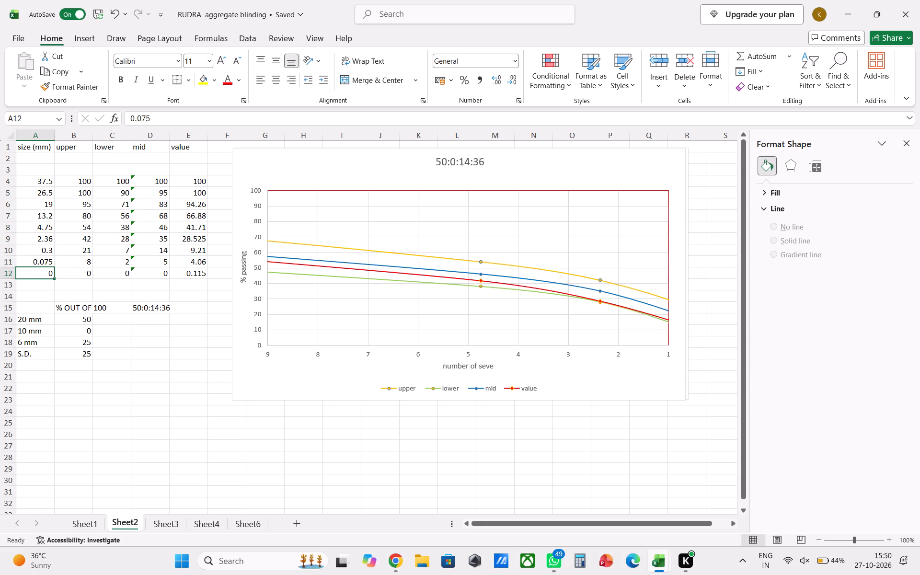
pyautogui.click(158, 344)
pyautogui.click(206, 365)
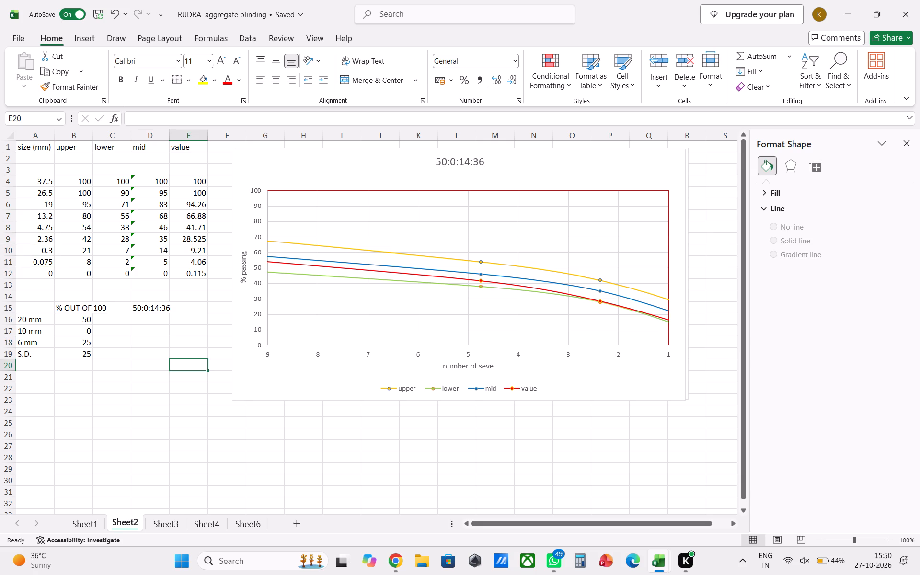
# Compare the chart's horizontal axis labels with the sieve sizes in A4:A12.
pyautogui.click(264, 355)
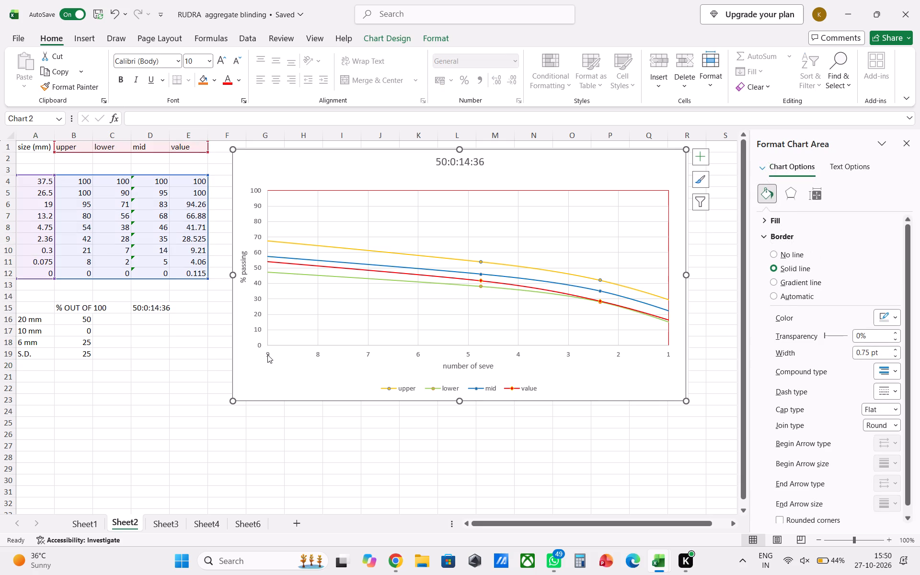
pyautogui.doubleClick(267, 355)
pyautogui.doubleClick(272, 354)
pyautogui.doubleClick(266, 354)
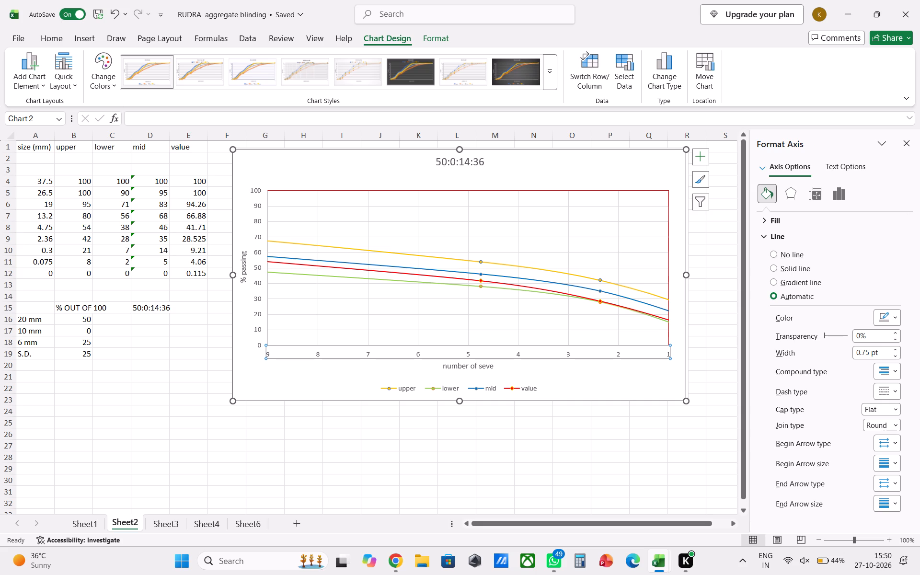
pyautogui.moveTo(45, 185); pyautogui.dragTo(43, 269)
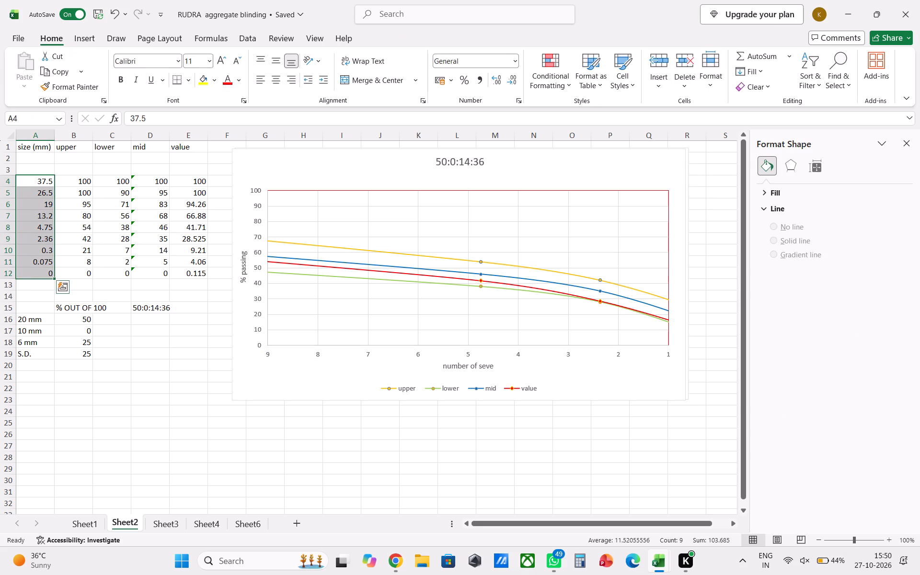
pyautogui.click(254, 426)
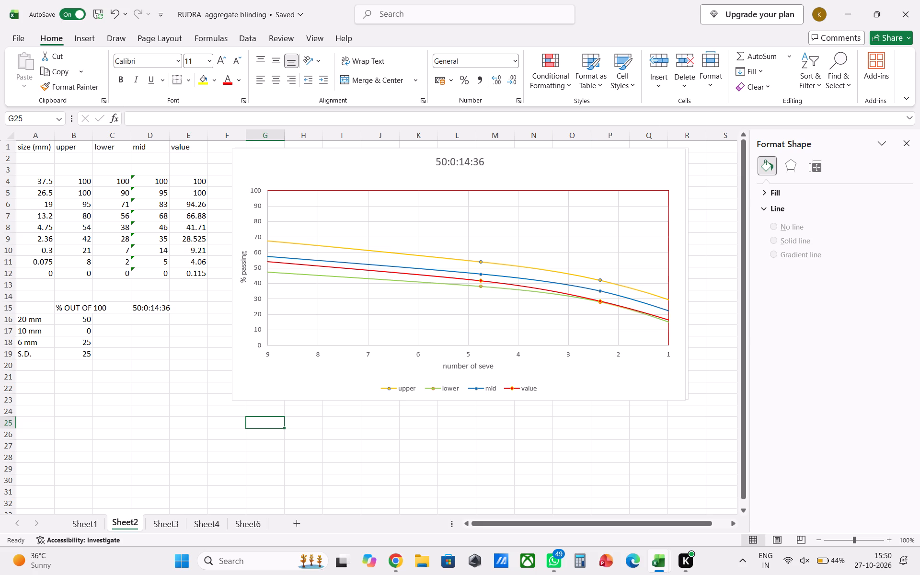
pyautogui.click(549, 441)
pyautogui.scroll(-2, 545, 380)
pyautogui.scroll(2, 545, 379)
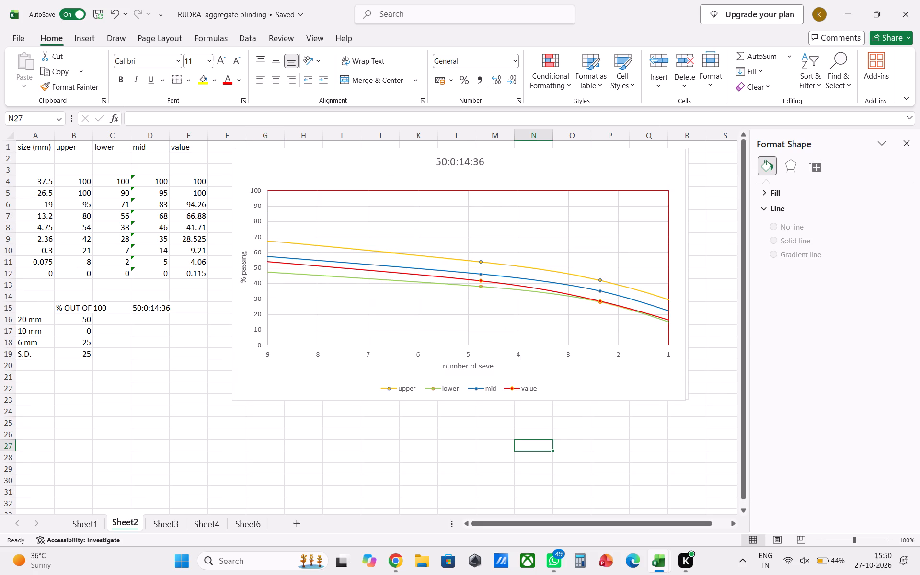
pyautogui.click(48, 186)
pyautogui.moveTo(47, 181); pyautogui.dragTo(38, 261)
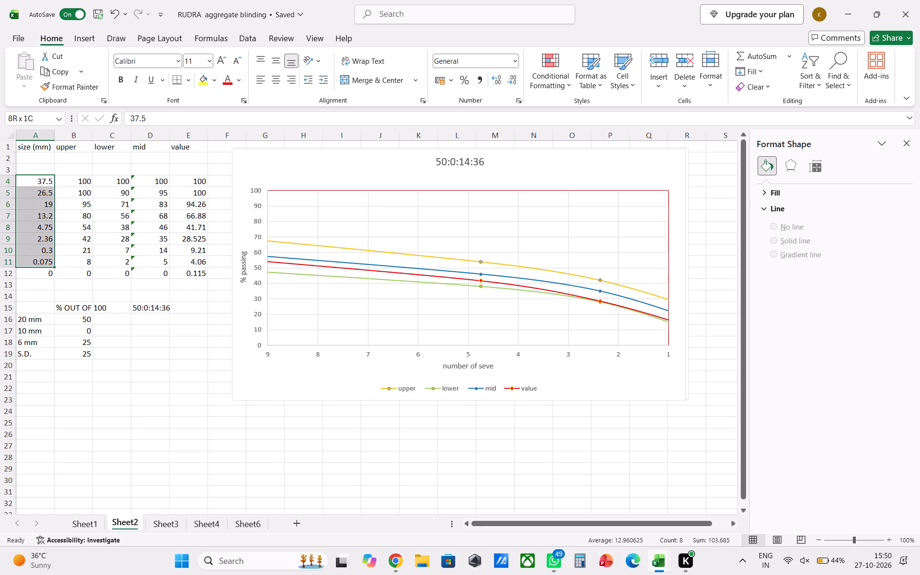
pyautogui.moveTo(38, 261); pyautogui.dragTo(36, 269)
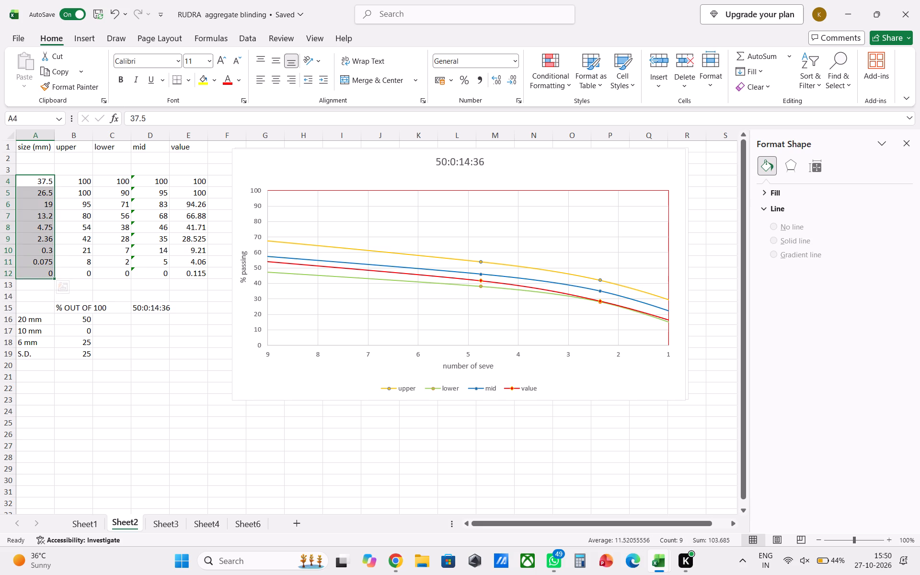
pyautogui.click(172, 385)
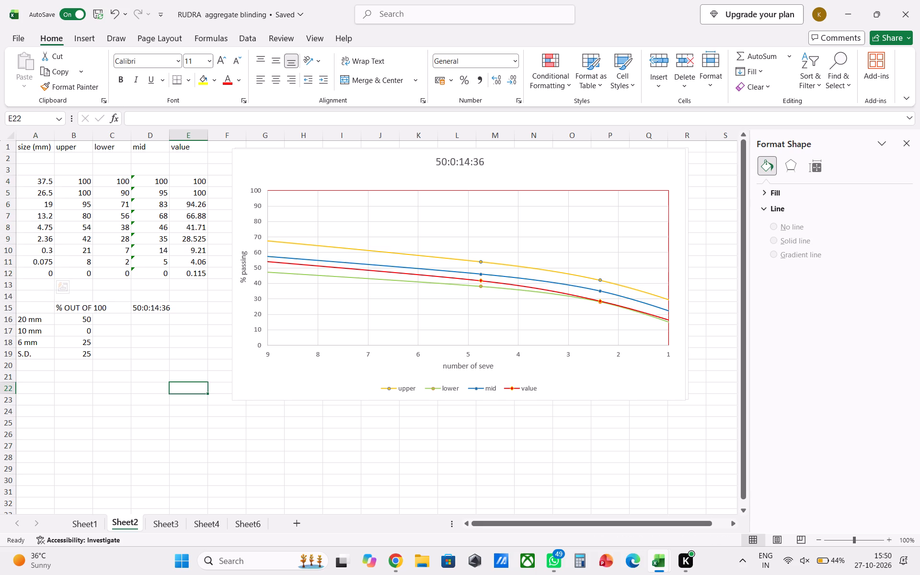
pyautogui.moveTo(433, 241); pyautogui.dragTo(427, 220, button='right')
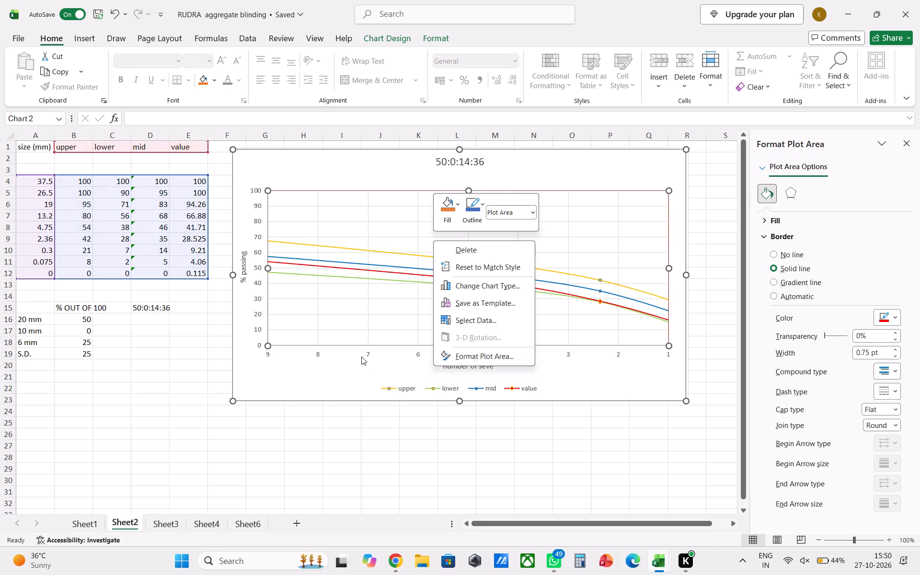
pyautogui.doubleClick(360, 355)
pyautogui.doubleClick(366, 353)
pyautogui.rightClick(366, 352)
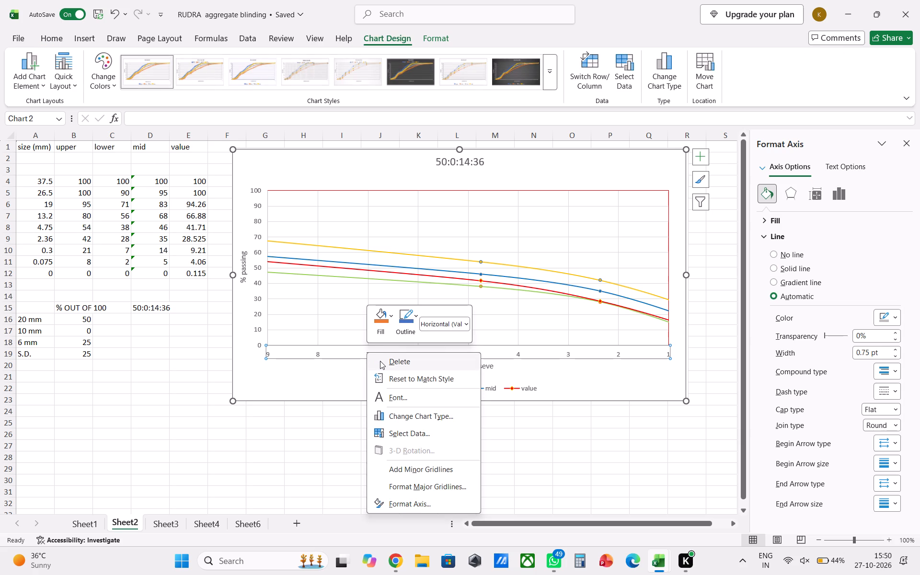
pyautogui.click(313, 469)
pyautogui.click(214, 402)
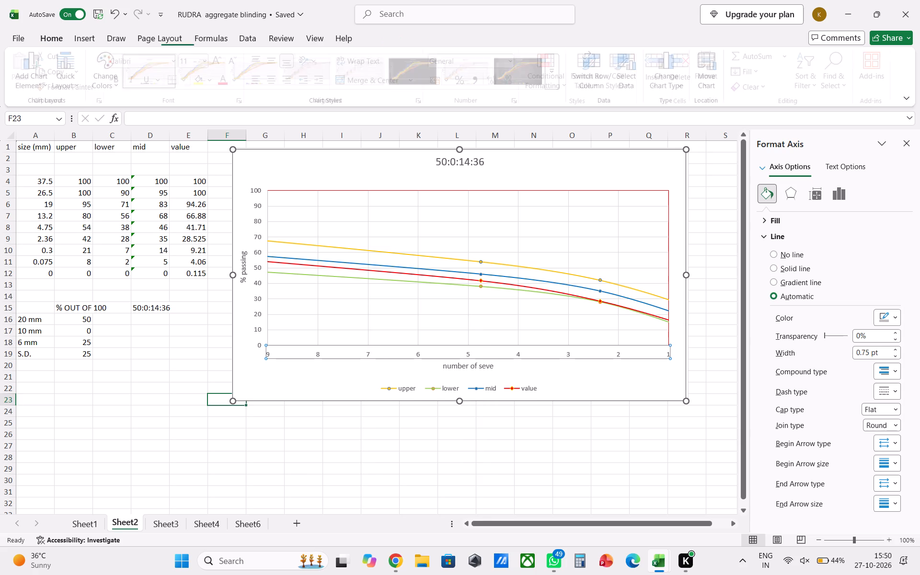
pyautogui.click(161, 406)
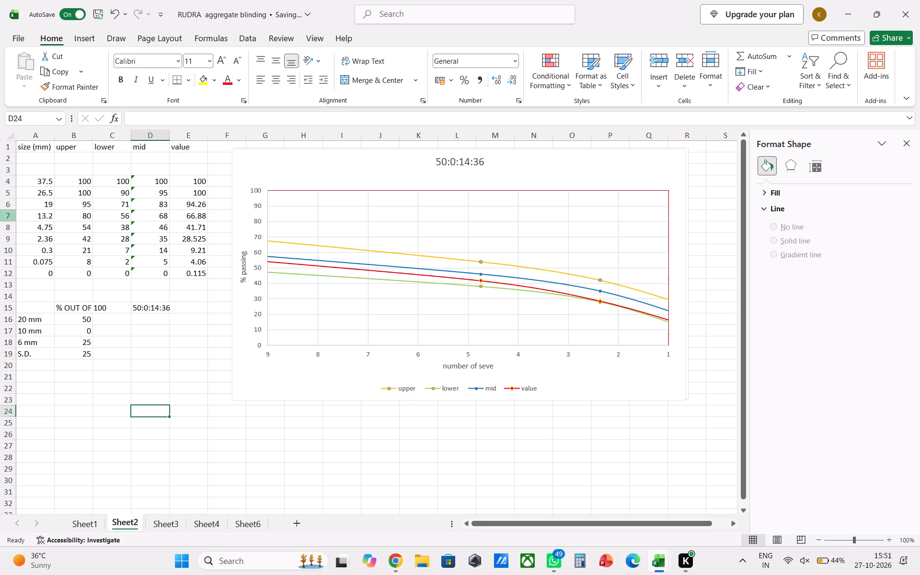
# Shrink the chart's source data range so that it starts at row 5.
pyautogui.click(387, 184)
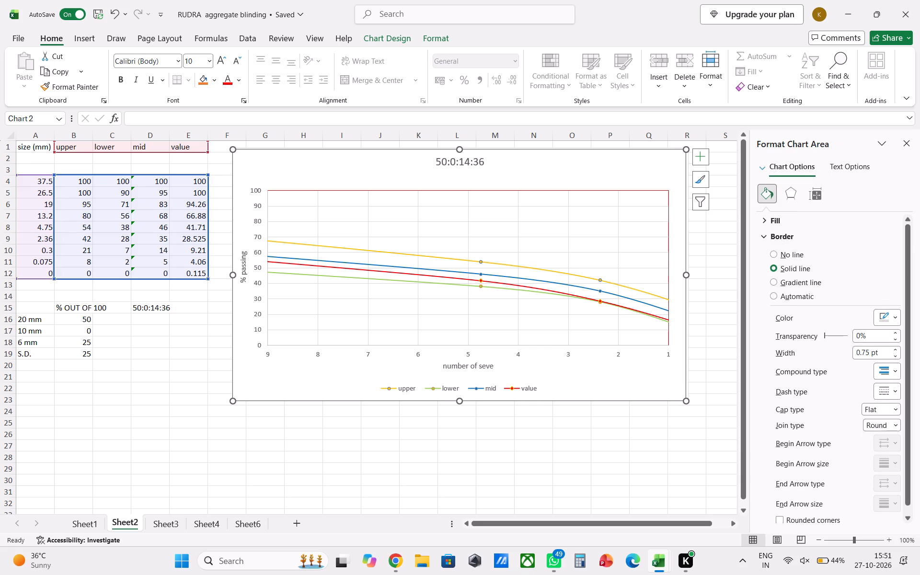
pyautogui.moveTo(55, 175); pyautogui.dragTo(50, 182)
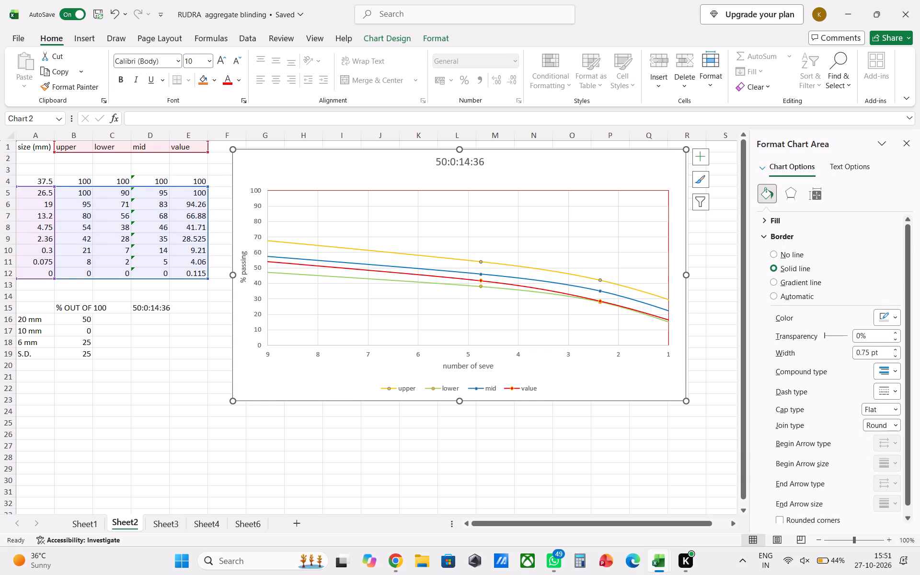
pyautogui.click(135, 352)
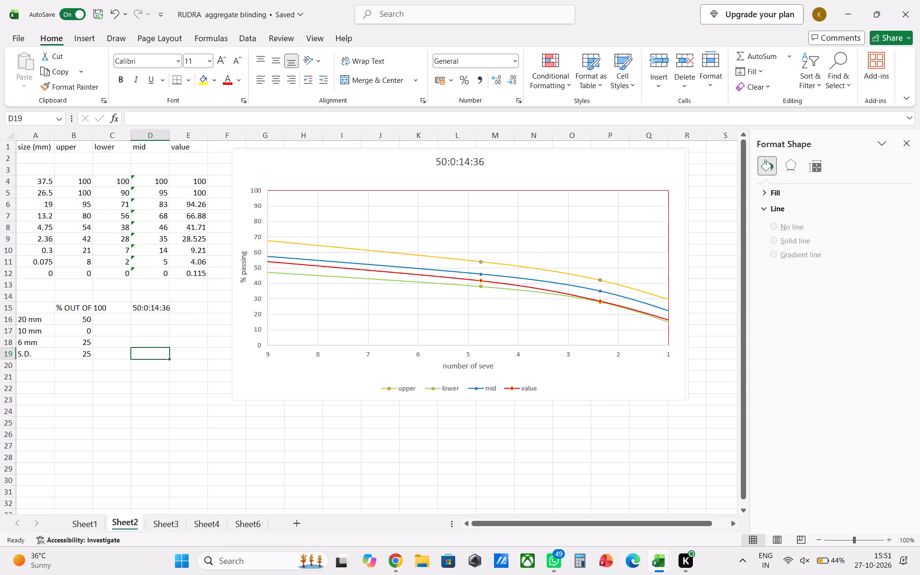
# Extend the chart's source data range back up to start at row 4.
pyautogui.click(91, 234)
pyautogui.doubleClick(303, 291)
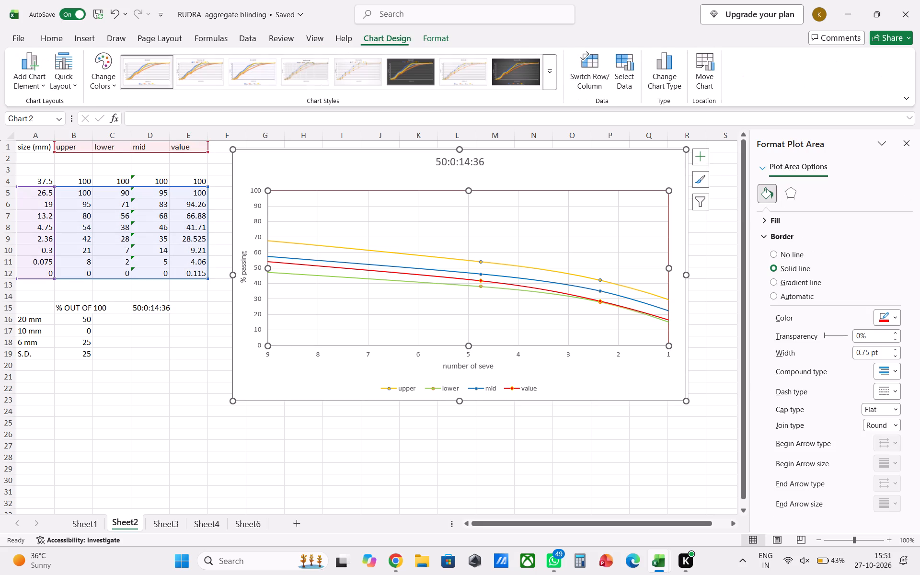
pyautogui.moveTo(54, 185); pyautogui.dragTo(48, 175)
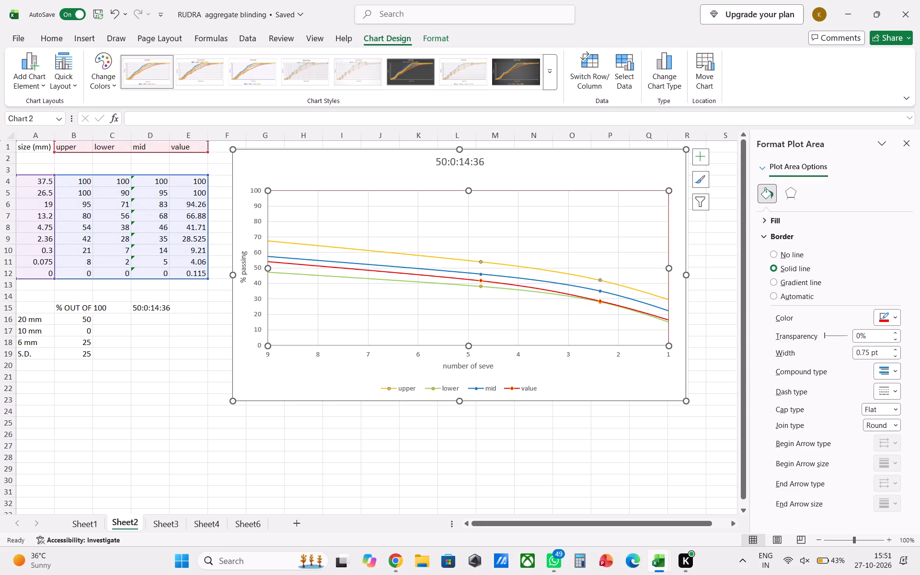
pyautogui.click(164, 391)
# Replace the entry in cell A12 of the size column with "pan".
pyautogui.click(48, 276)
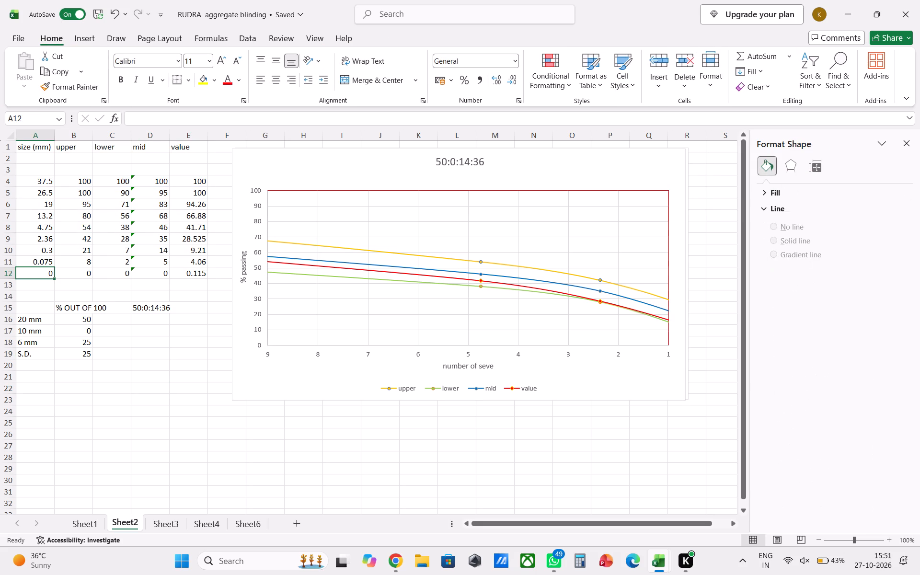
pyautogui.press('p')
pyautogui.write('an')
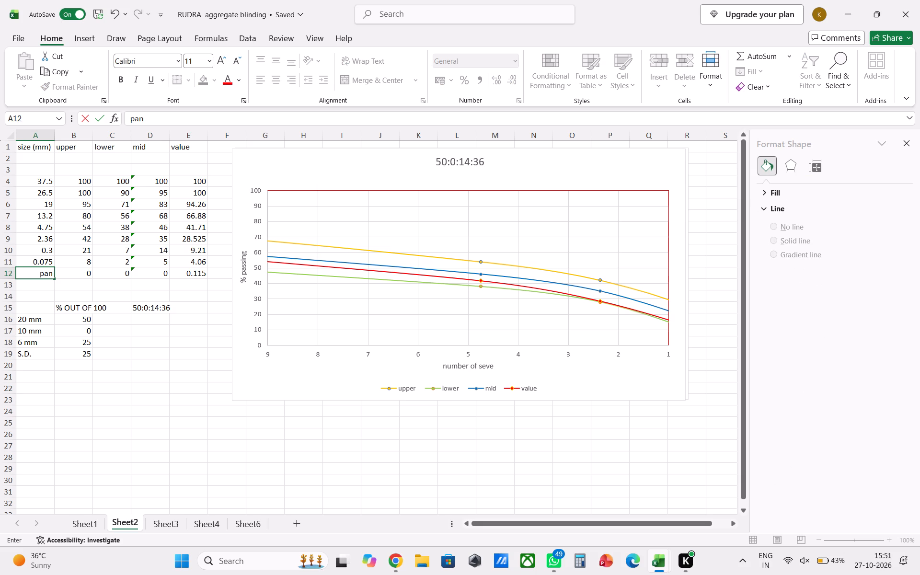
pyautogui.press('Return')
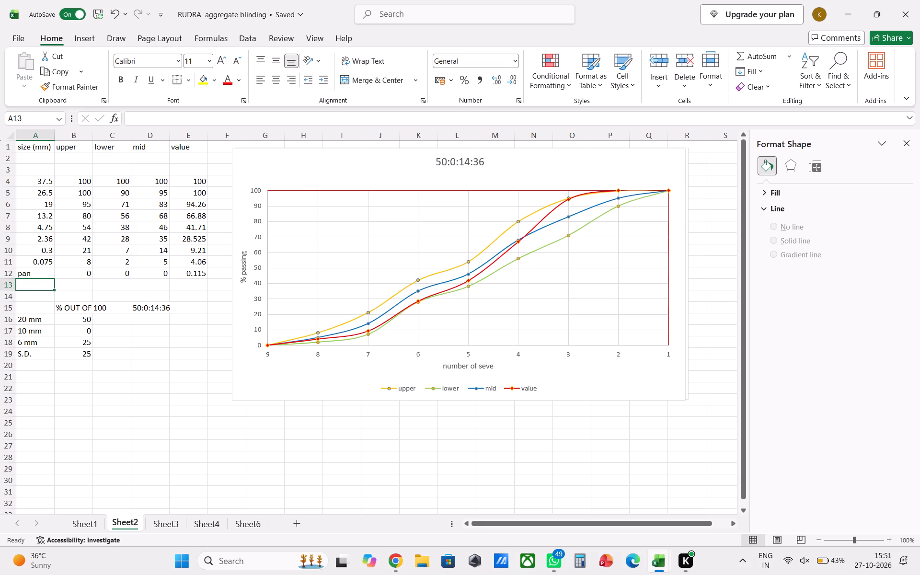
# Set the gradation chart's horizontal axis to a logarithmic scale with base 10.
pyautogui.click(362, 355)
pyautogui.doubleClick(369, 353)
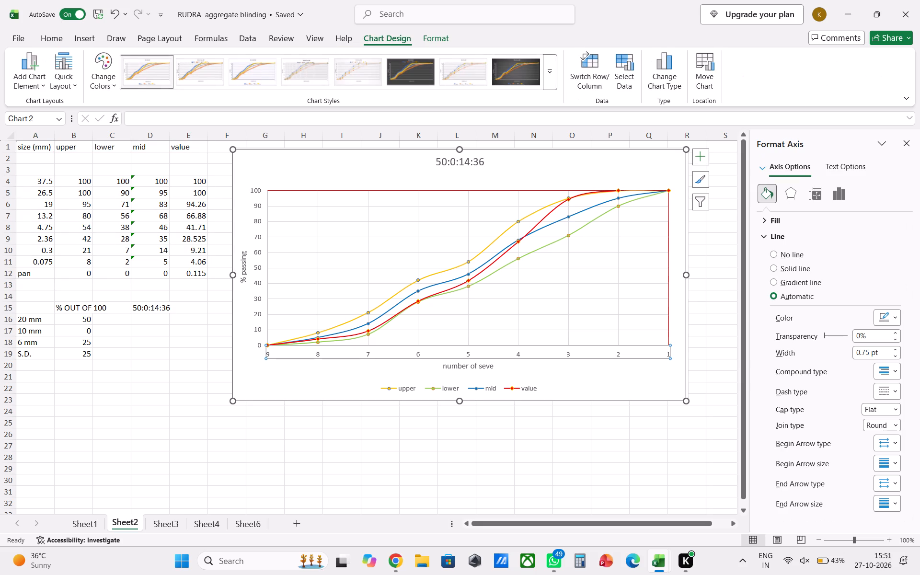
pyautogui.rightClick(364, 352)
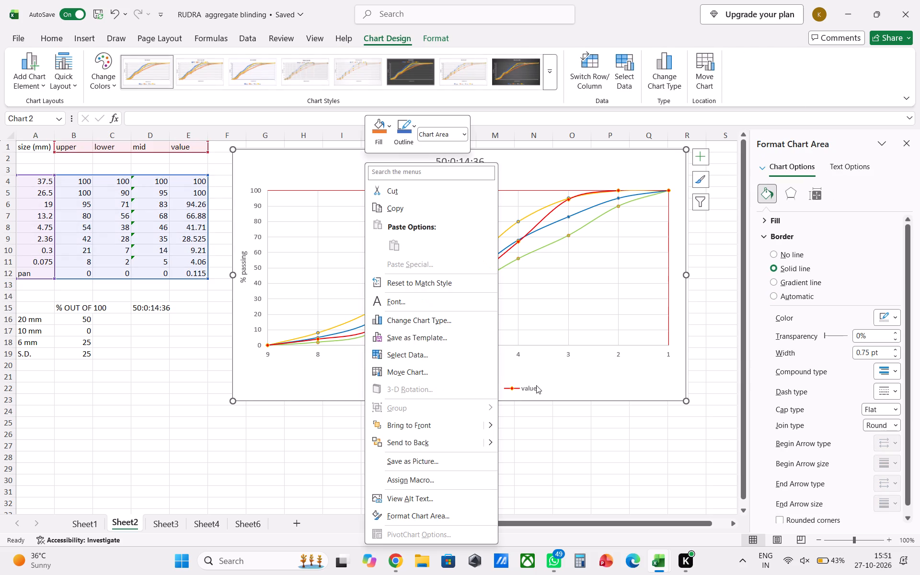
pyautogui.click(590, 444)
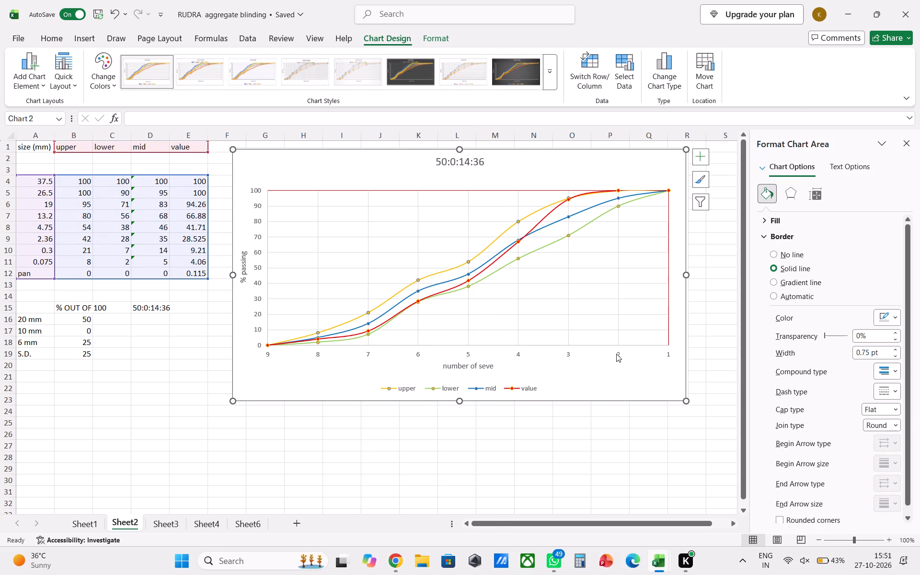
pyautogui.doubleClick(616, 354)
pyautogui.click(842, 195)
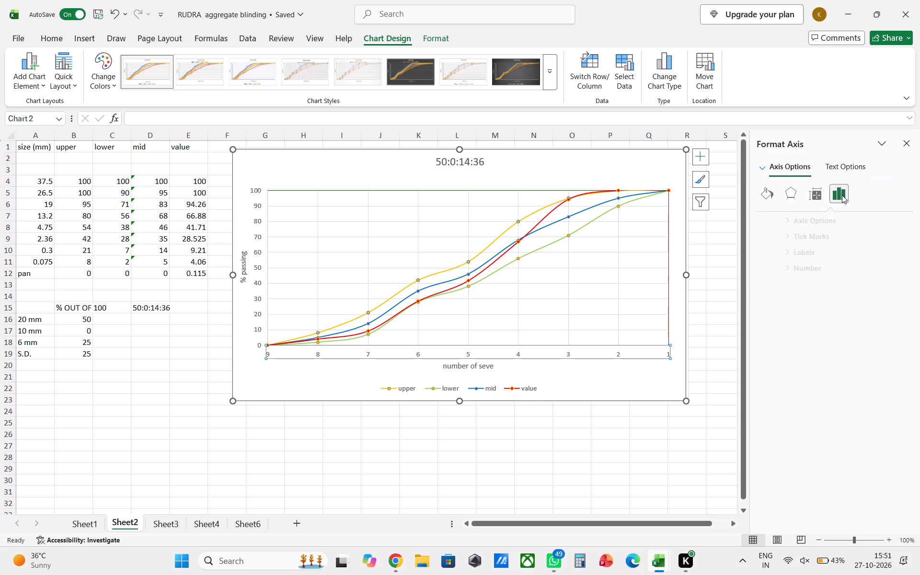
pyautogui.click(807, 226)
pyautogui.click(805, 218)
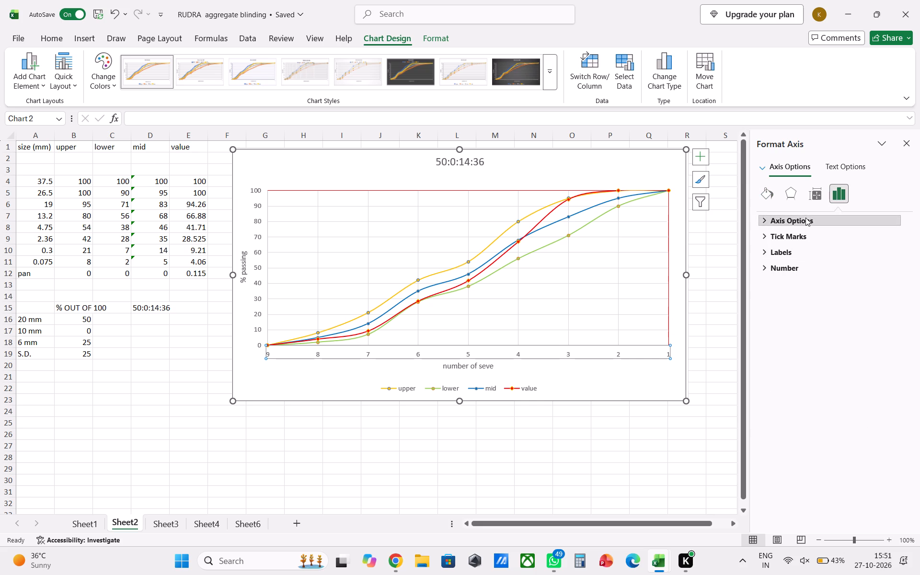
pyautogui.click(771, 420)
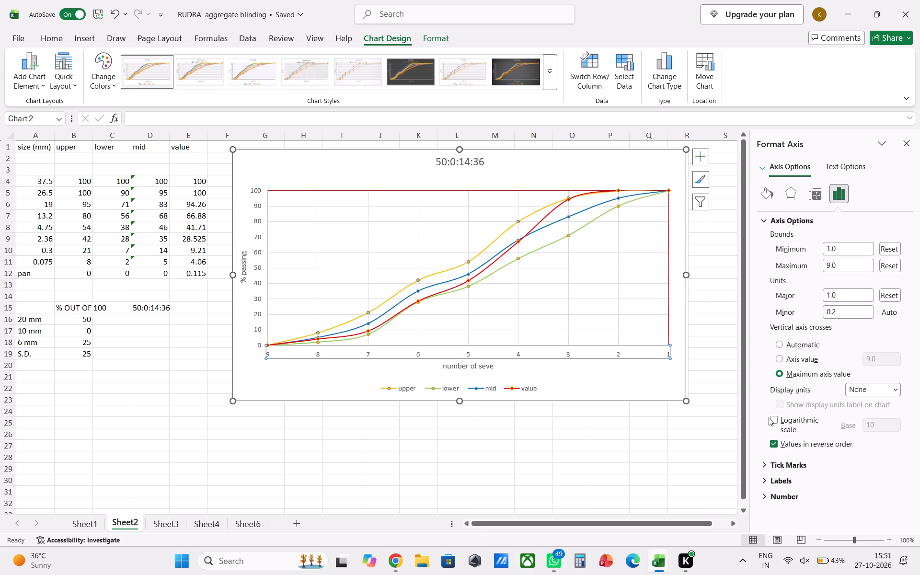
pyautogui.click(776, 420)
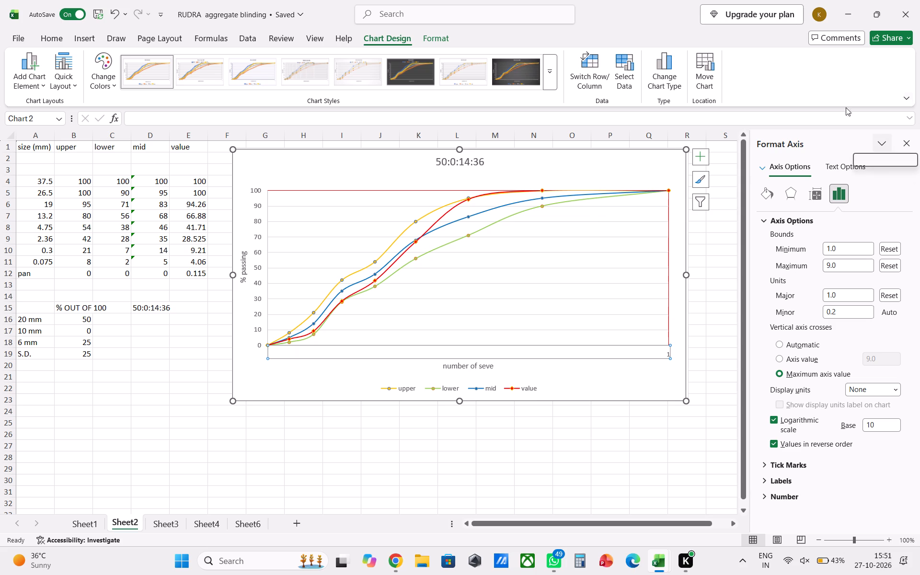
pyautogui.click(519, 447)
# Add minor gridlines to the chart's horizontal axis.
pyautogui.rightClick(550, 347)
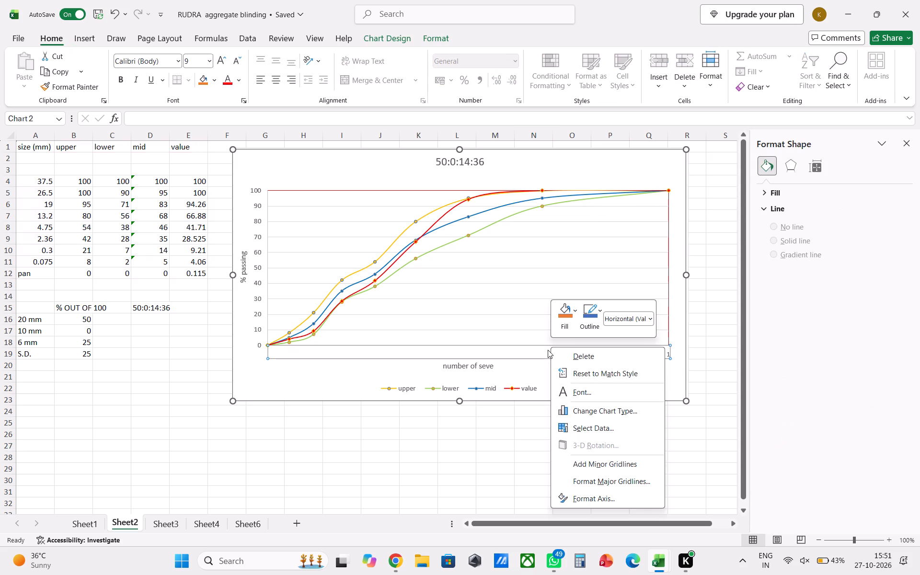
pyautogui.click(629, 465)
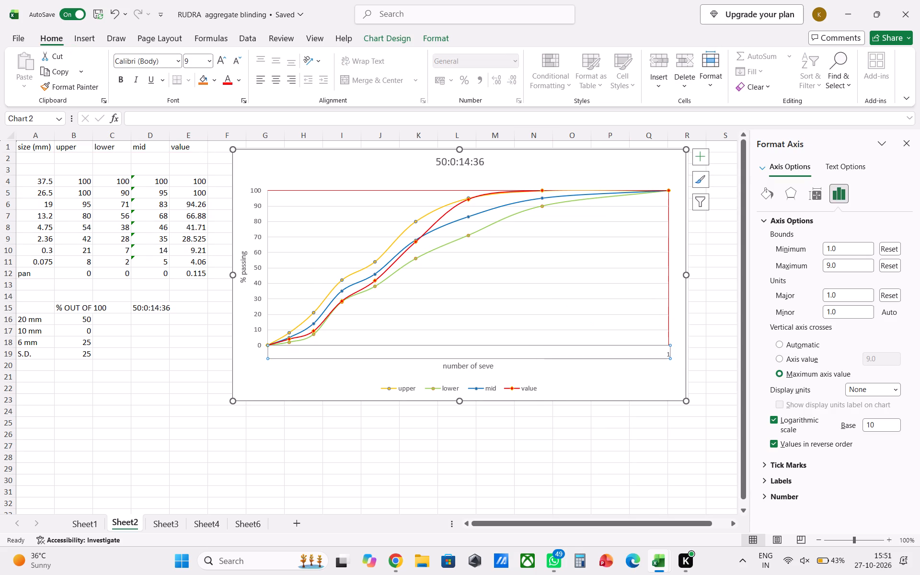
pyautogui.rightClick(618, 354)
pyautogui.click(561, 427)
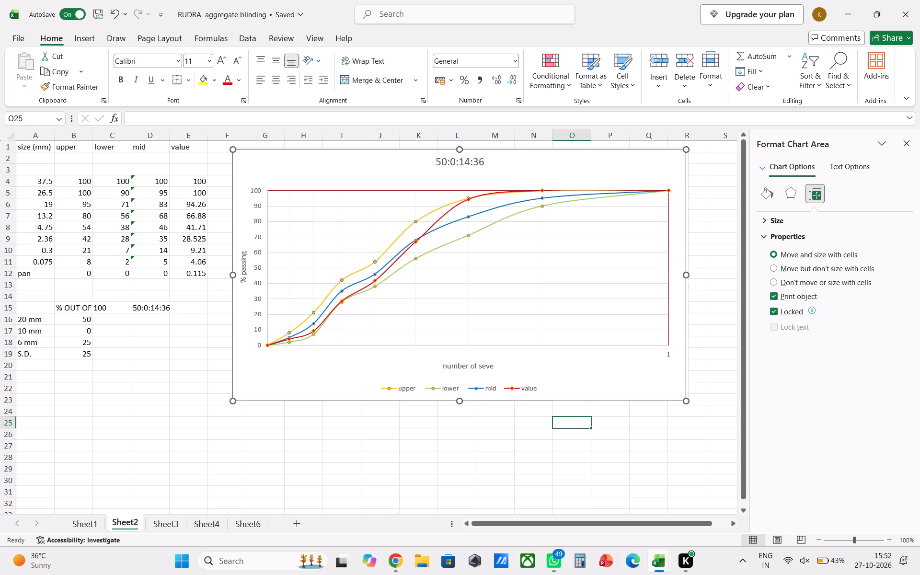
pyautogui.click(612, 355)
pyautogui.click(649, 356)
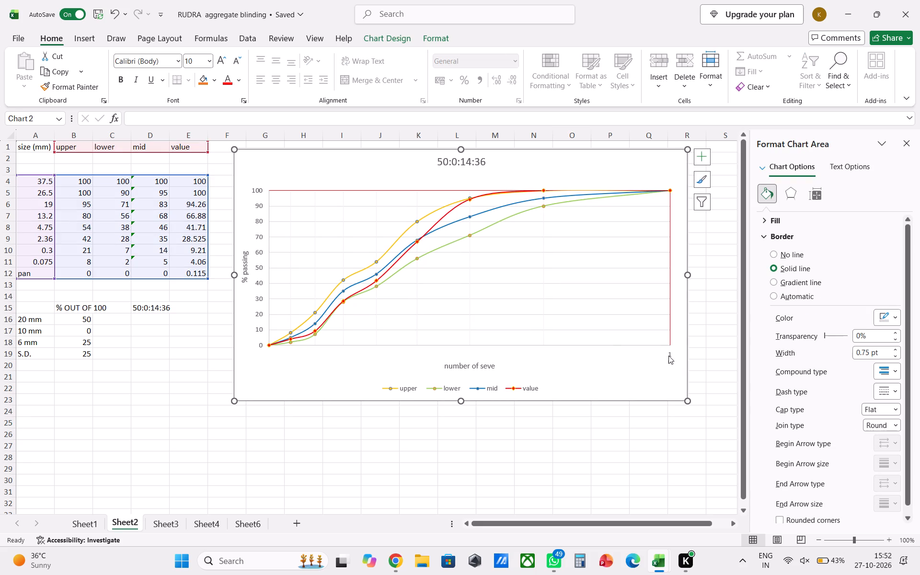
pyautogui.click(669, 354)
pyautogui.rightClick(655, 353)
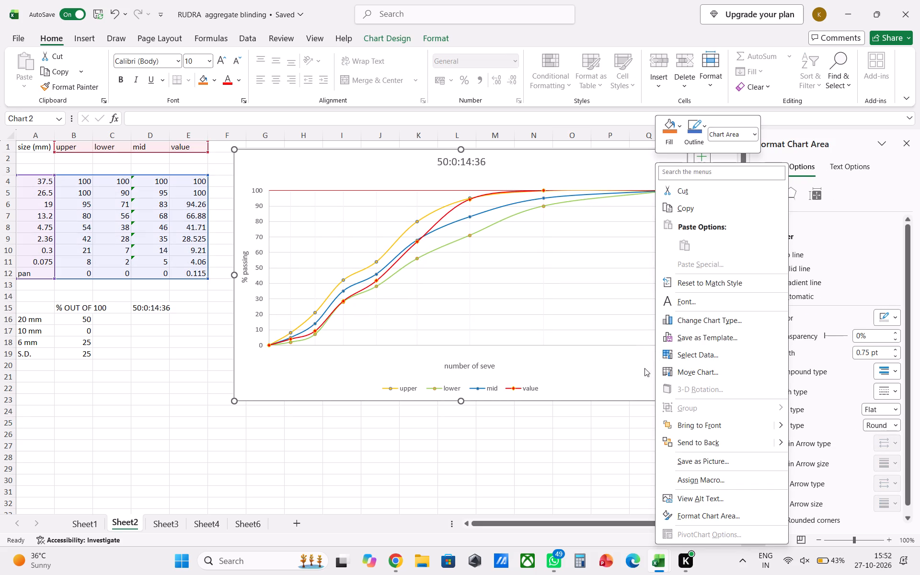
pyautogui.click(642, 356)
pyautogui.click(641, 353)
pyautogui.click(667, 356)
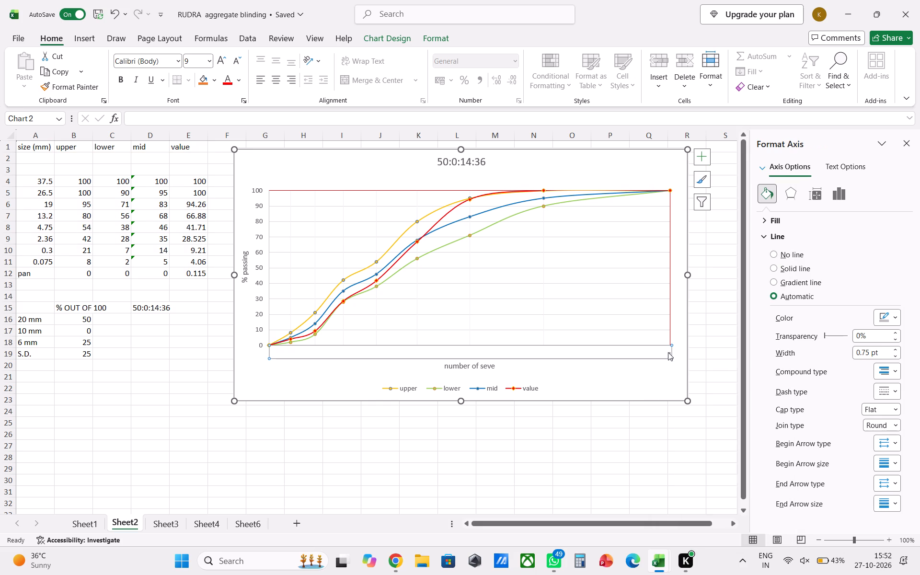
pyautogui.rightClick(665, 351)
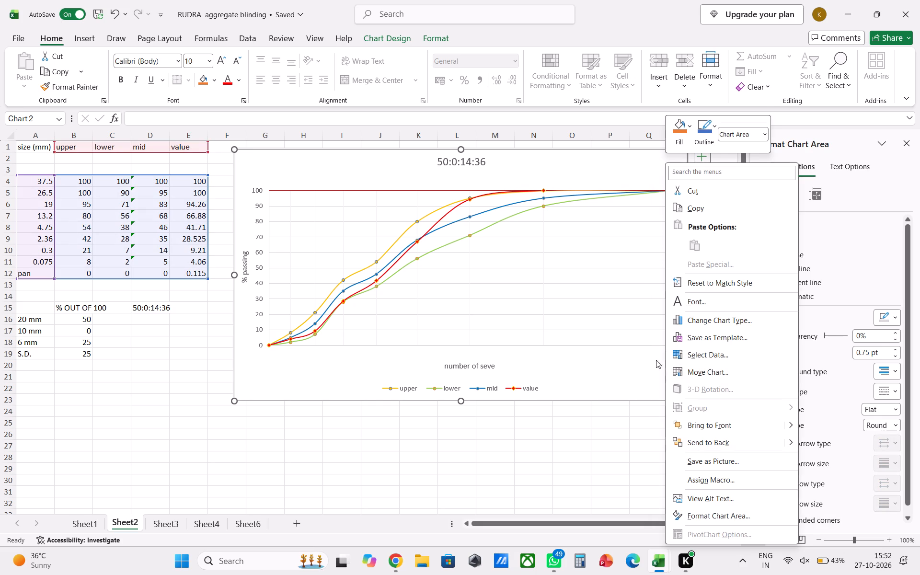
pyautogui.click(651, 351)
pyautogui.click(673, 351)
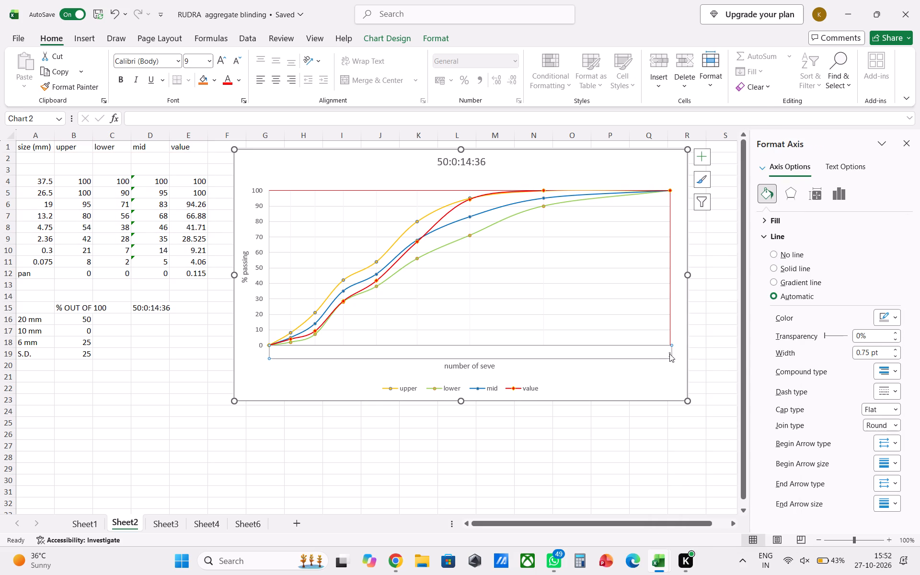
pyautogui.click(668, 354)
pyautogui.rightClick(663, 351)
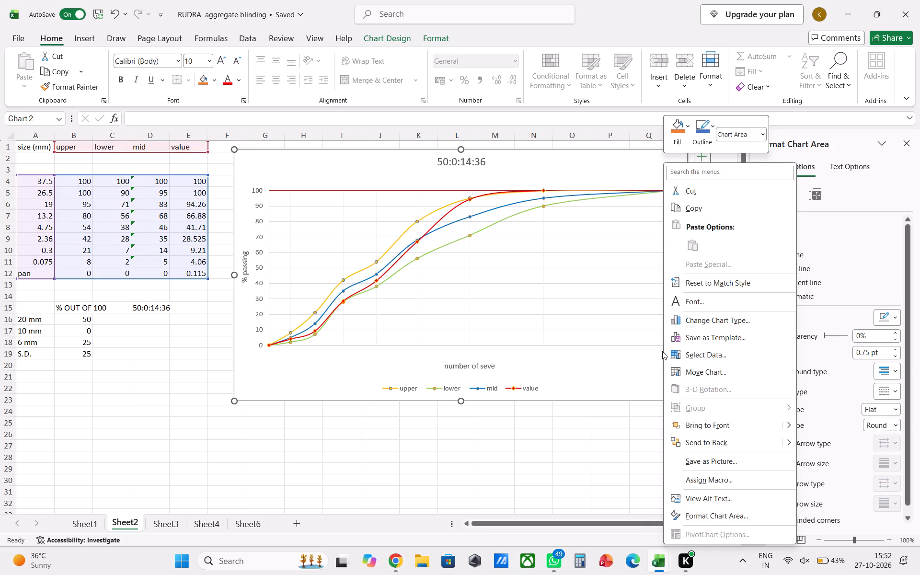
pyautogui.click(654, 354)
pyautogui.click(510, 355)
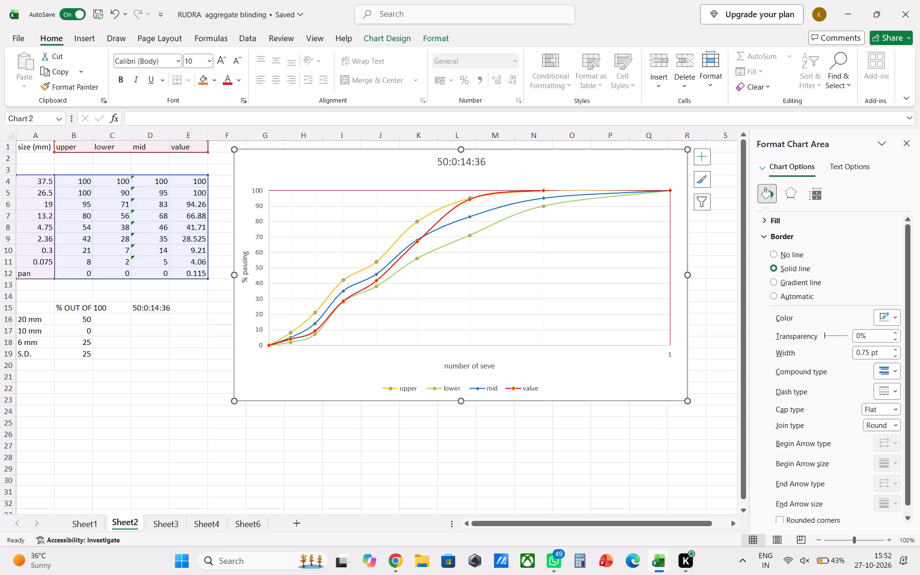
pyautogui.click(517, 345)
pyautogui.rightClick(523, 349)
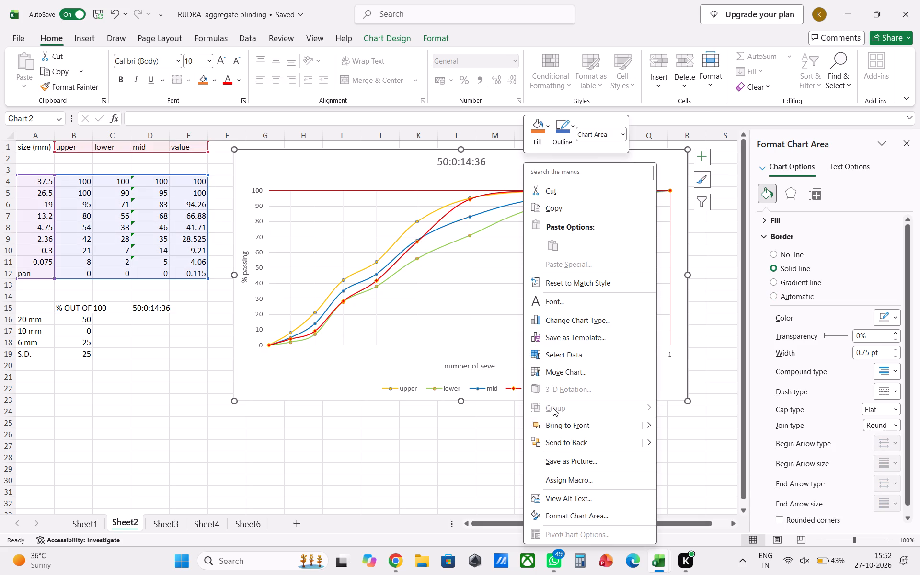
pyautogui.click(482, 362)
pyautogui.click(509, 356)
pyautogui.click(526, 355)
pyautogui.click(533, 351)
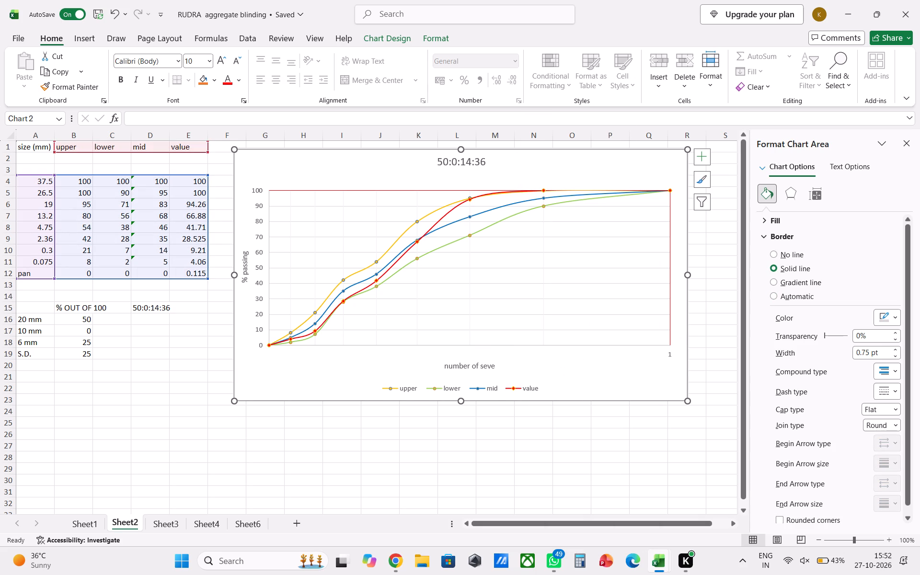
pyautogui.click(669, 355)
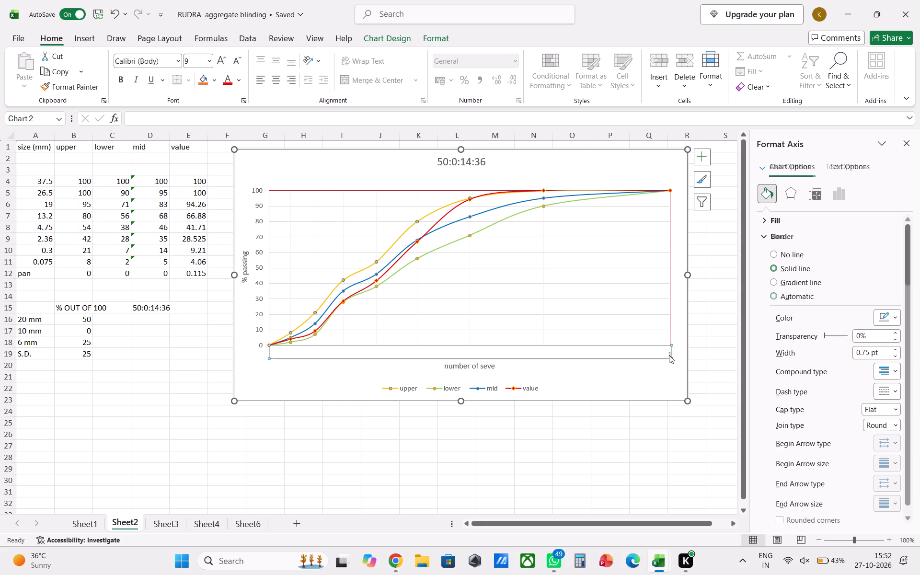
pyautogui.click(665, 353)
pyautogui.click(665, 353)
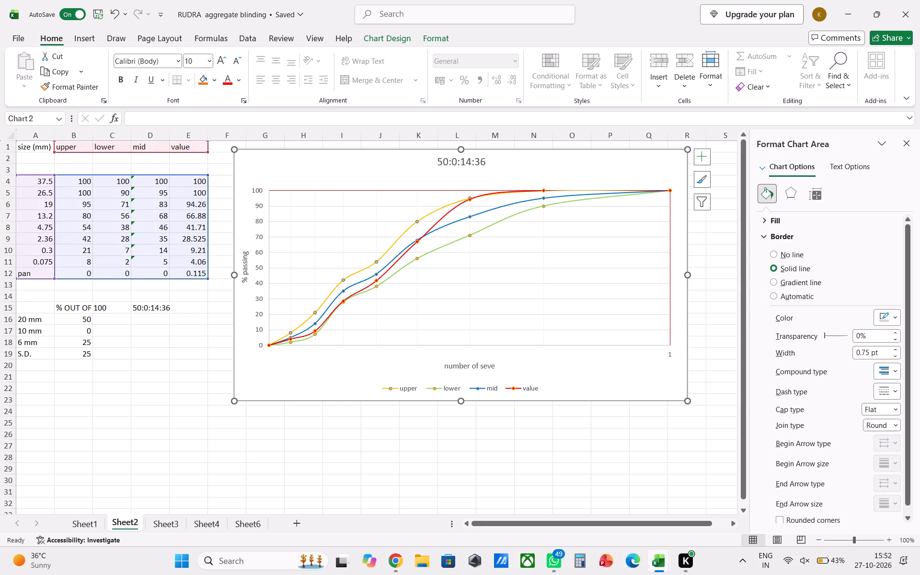
# Examine the horizontal axis's formatting settings, including label position, text options and the axis bounds and scale.
pyautogui.click(670, 353)
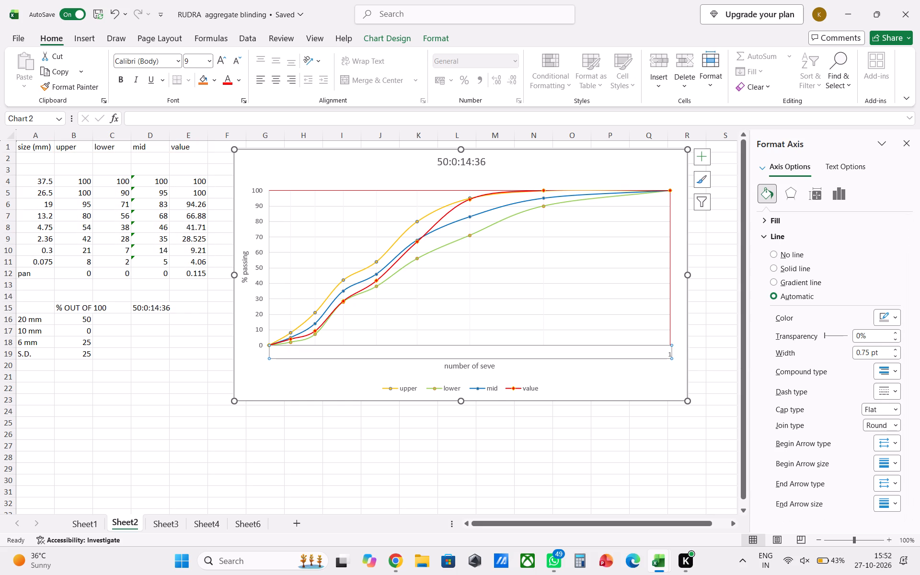
pyautogui.click(834, 195)
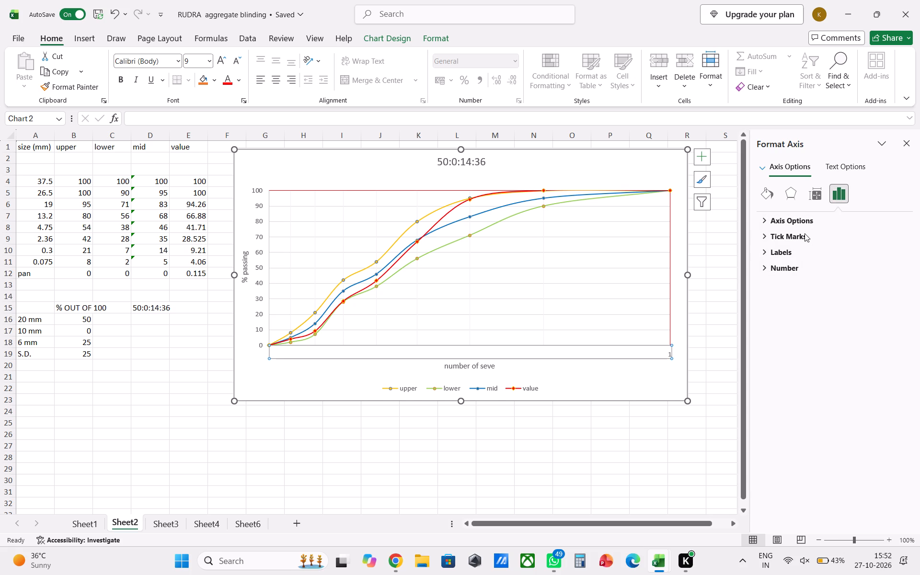
pyautogui.click(807, 248)
pyautogui.moveTo(807, 248); pyautogui.dragTo(814, 253)
pyautogui.click(812, 255)
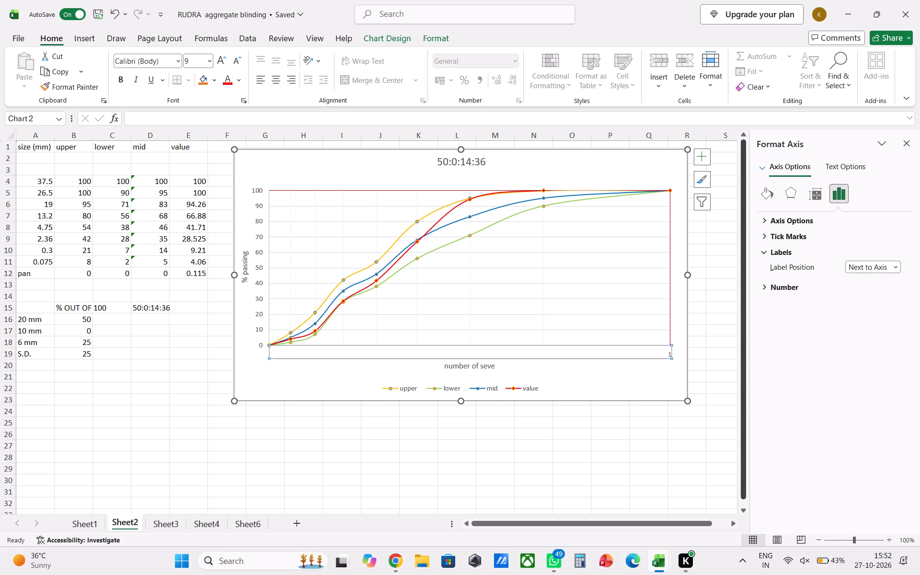
pyautogui.click(627, 360)
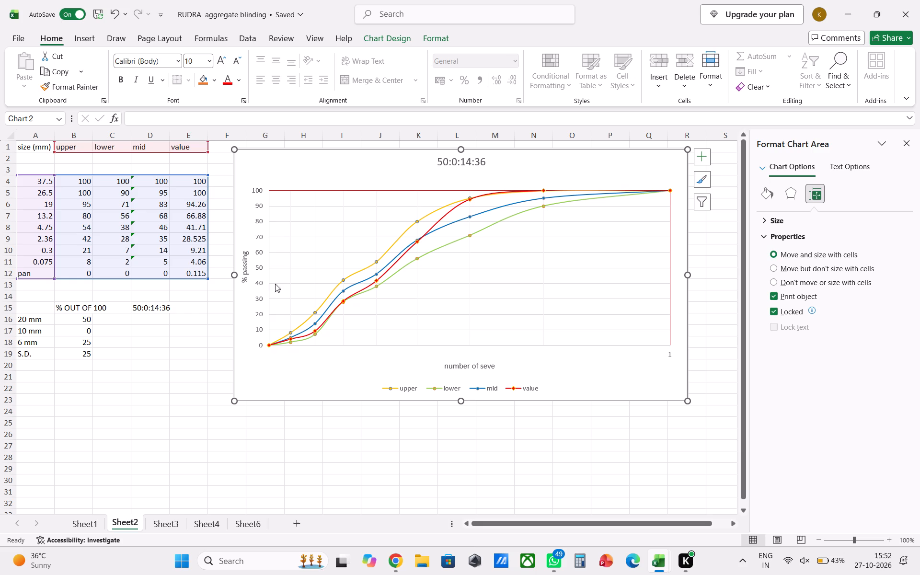
pyautogui.click(255, 288)
pyautogui.click(344, 353)
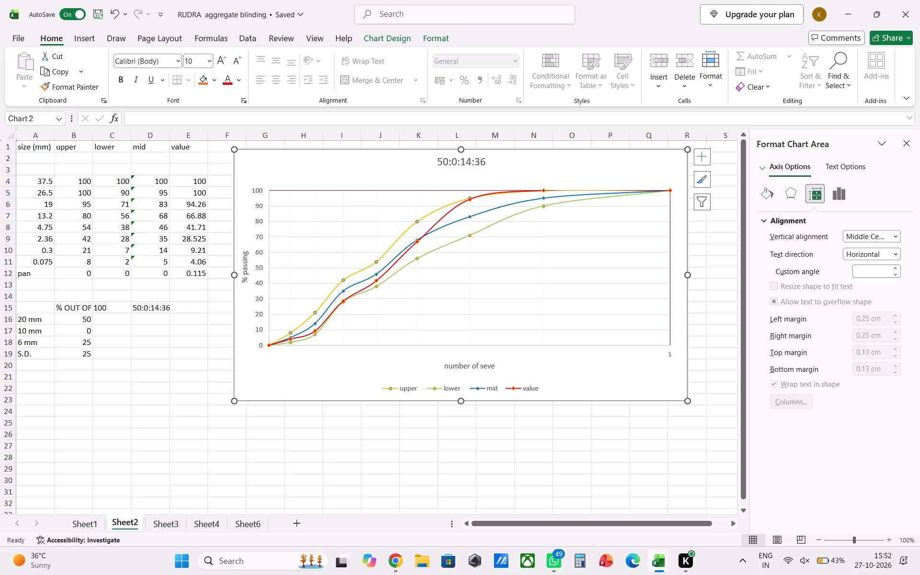
pyautogui.click(657, 356)
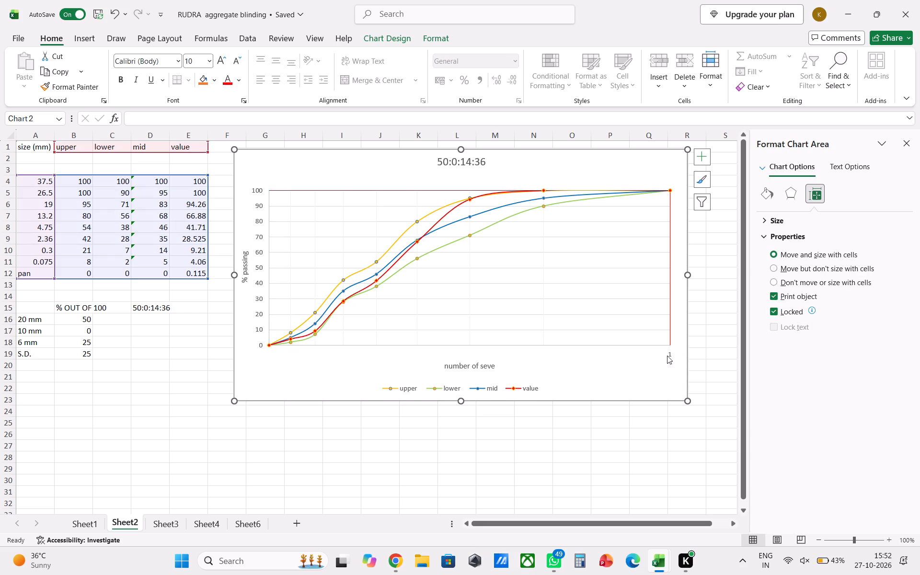
pyautogui.click(667, 356)
pyautogui.click(668, 355)
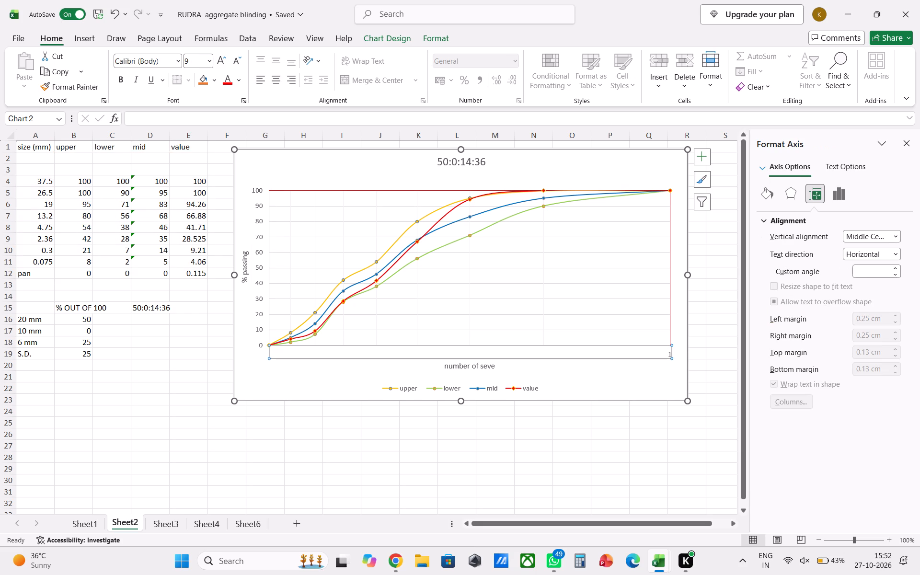
pyautogui.rightClick(664, 355)
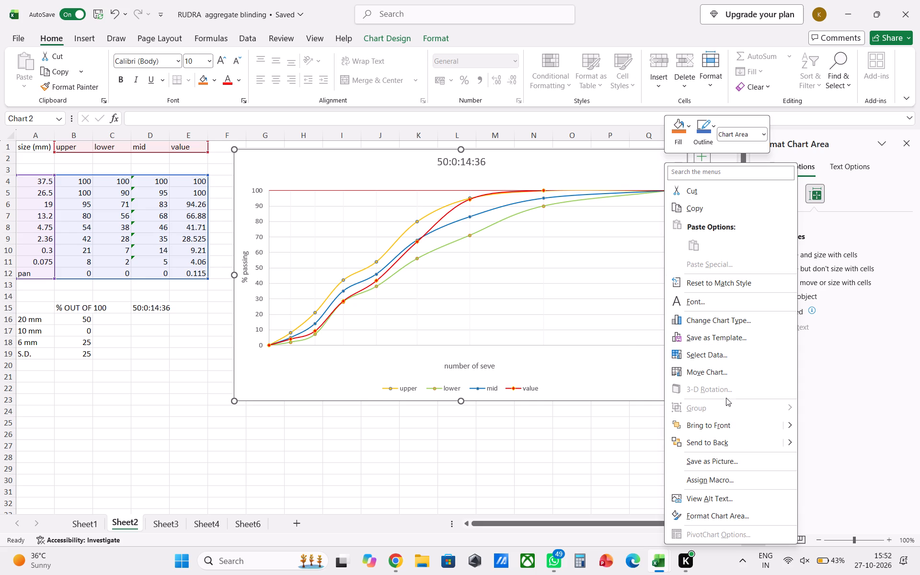
pyautogui.click(627, 351)
pyautogui.click(664, 353)
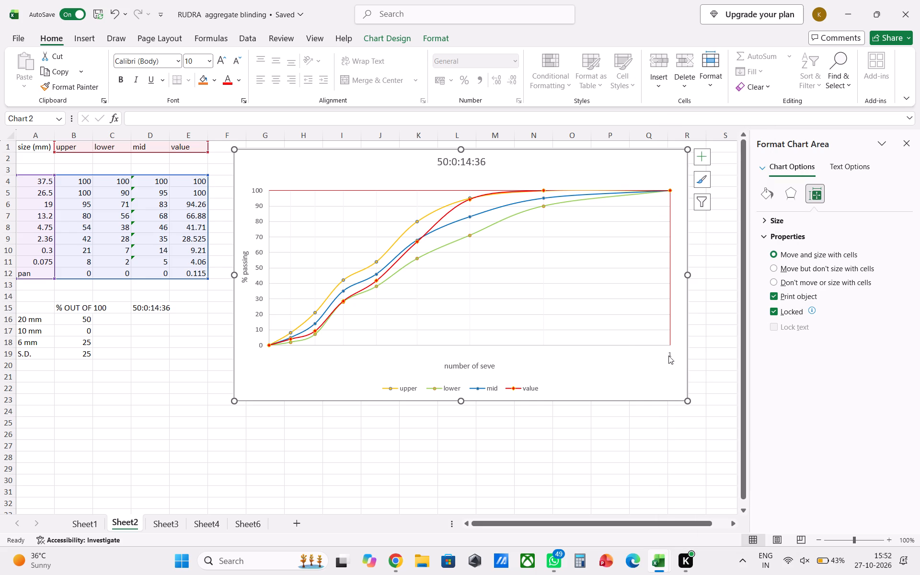
pyautogui.click(670, 350)
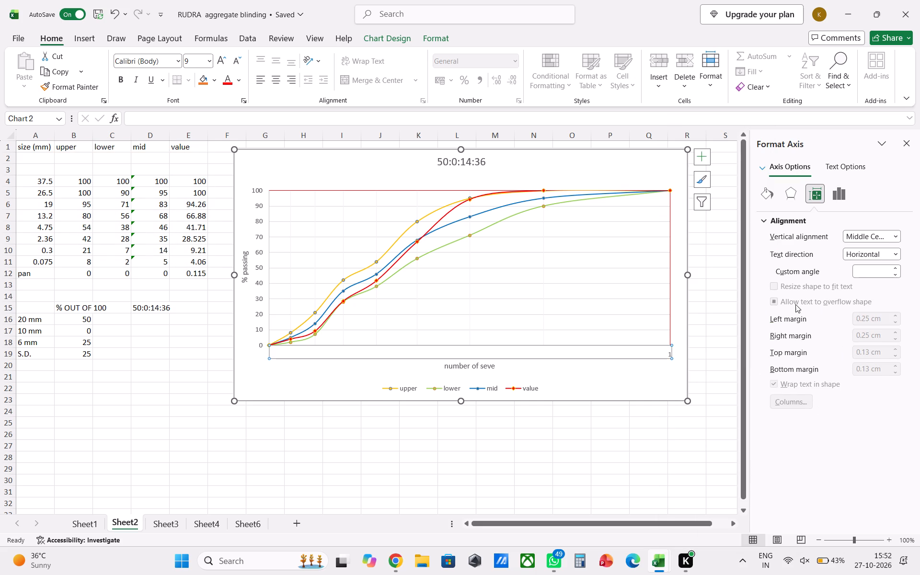
pyautogui.click(840, 169)
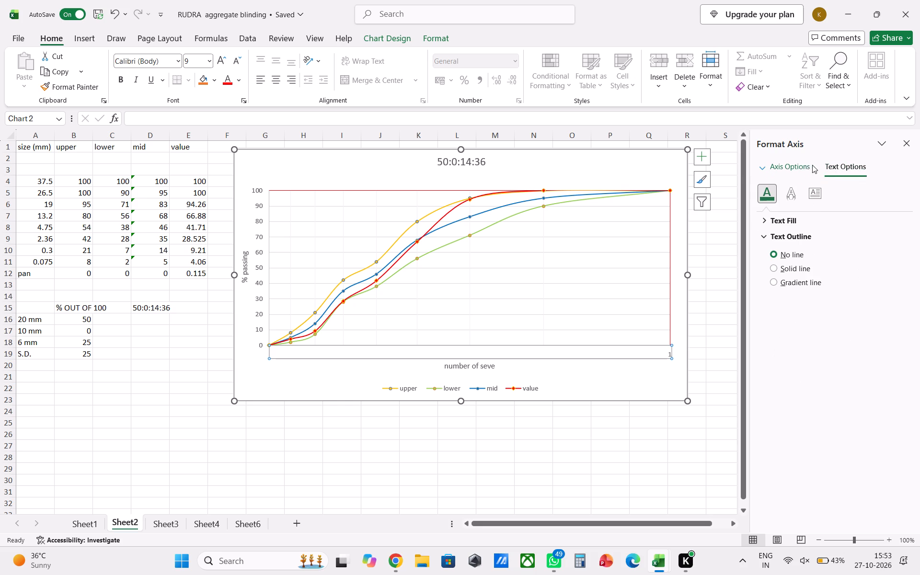
pyautogui.click(801, 166)
pyautogui.click(697, 156)
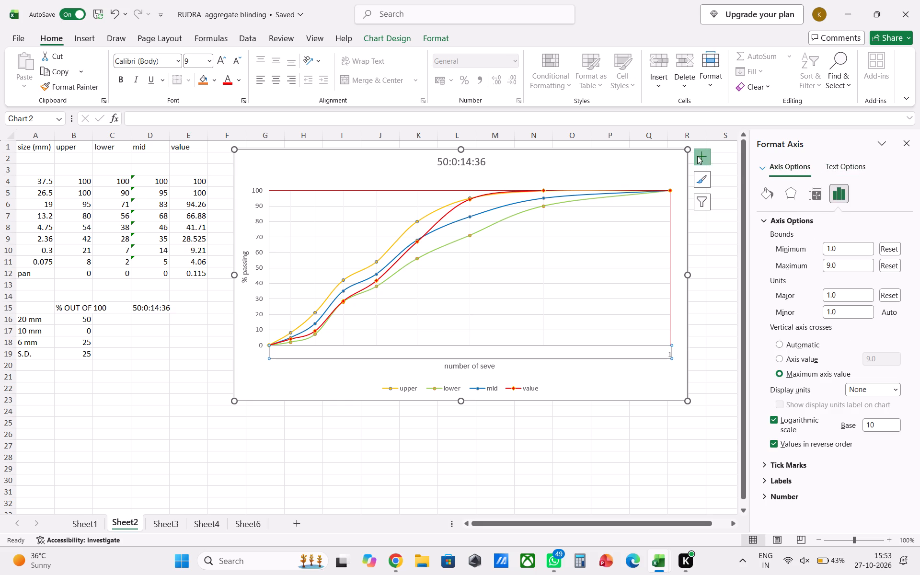
pyautogui.click(697, 156)
pyautogui.scroll(-2, 786, 449)
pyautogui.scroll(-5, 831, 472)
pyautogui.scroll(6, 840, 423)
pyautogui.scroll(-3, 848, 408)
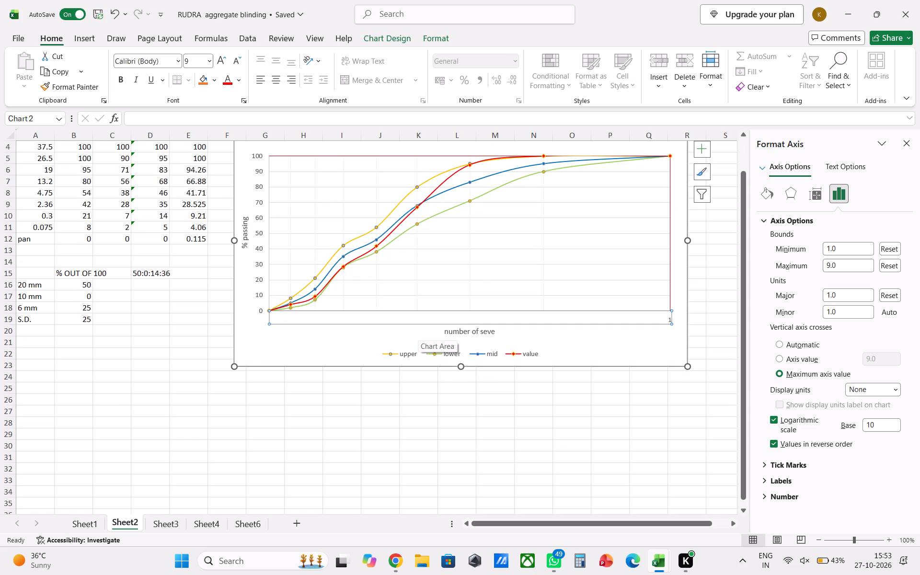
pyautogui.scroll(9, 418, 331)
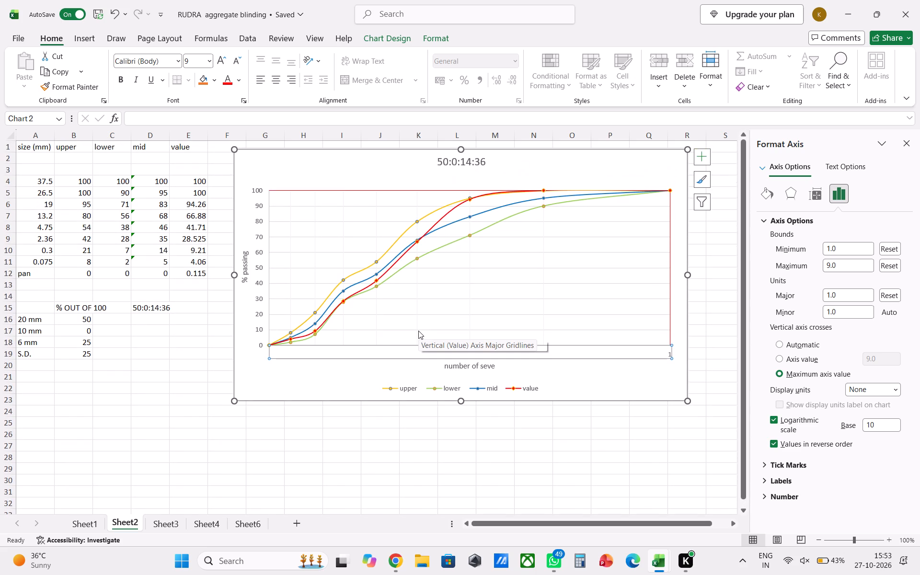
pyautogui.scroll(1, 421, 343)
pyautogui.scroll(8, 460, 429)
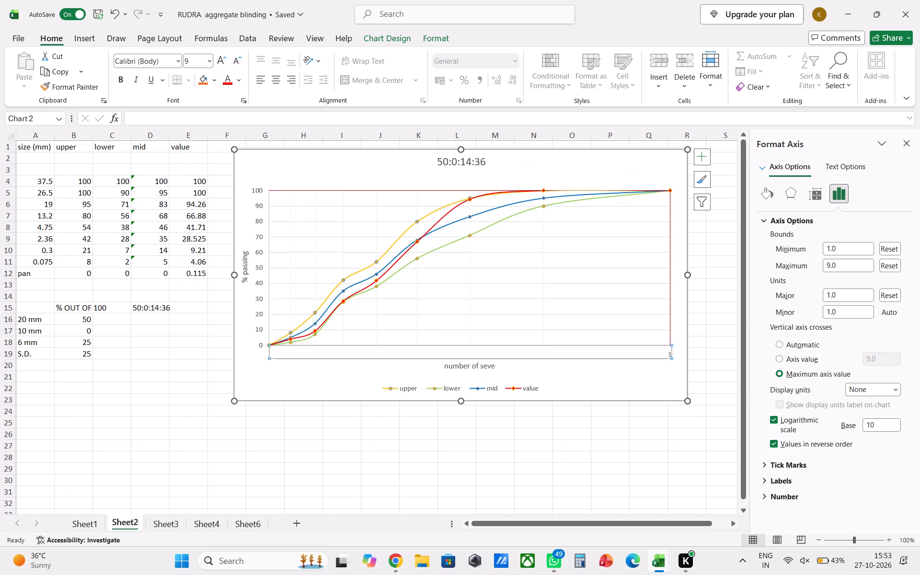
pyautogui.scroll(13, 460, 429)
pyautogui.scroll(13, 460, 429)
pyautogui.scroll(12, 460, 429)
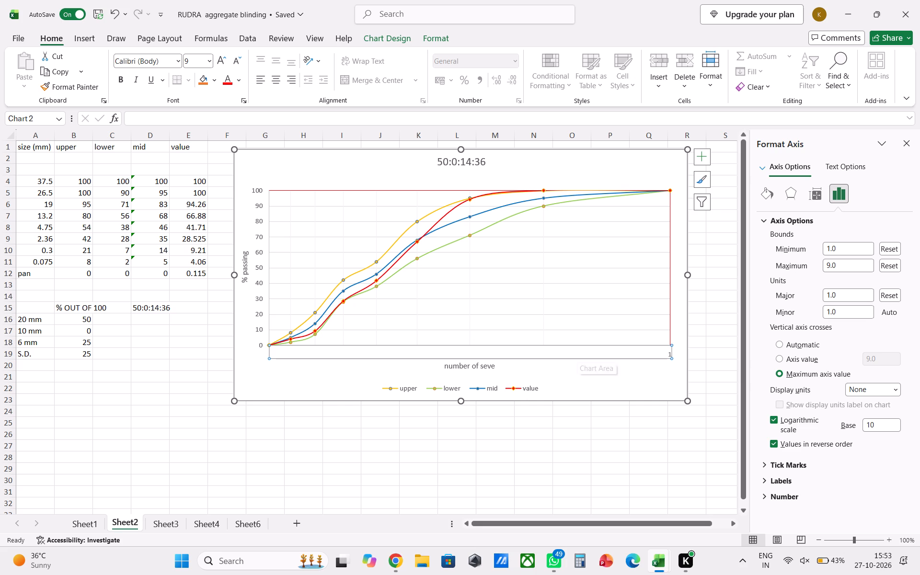
# Examine the formatting settings of the chart area and the vertical axis, including border, bounds, units and scale options.
pyautogui.rightClick(588, 354)
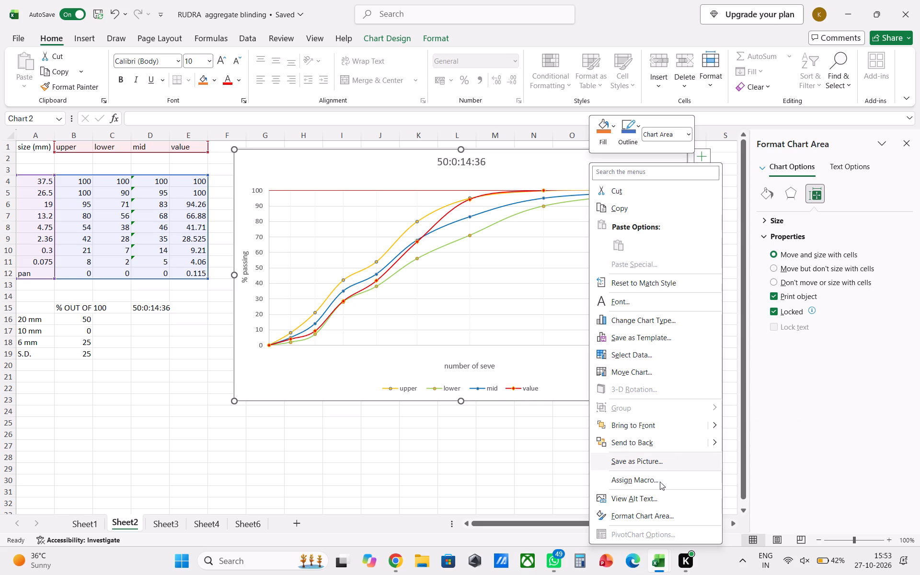
pyautogui.click(679, 526)
pyautogui.click(645, 510)
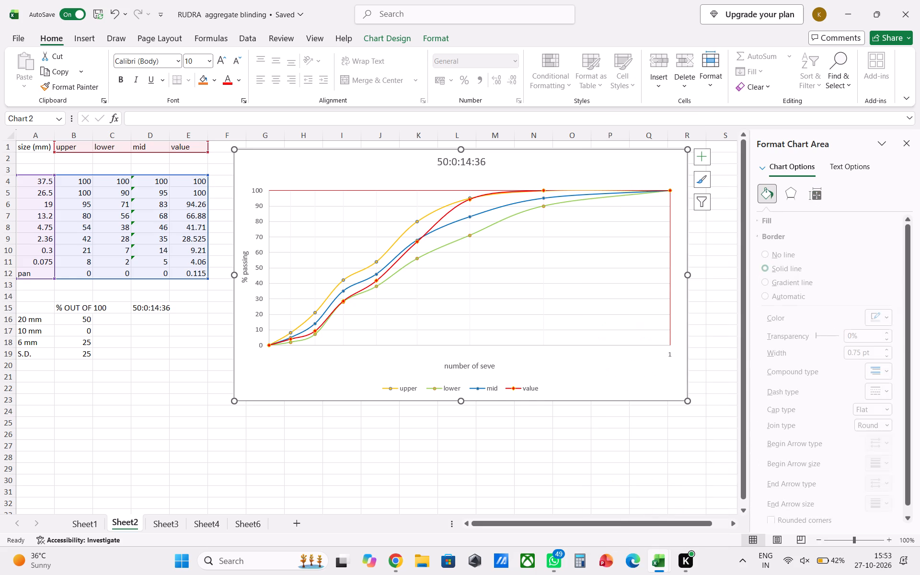
pyautogui.scroll(-5, 789, 463)
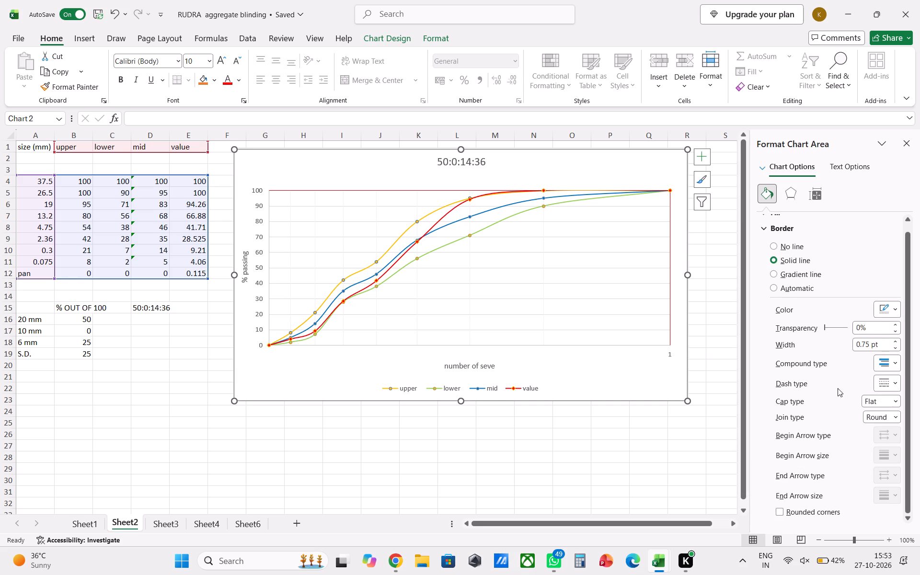
pyautogui.scroll(2, 822, 413)
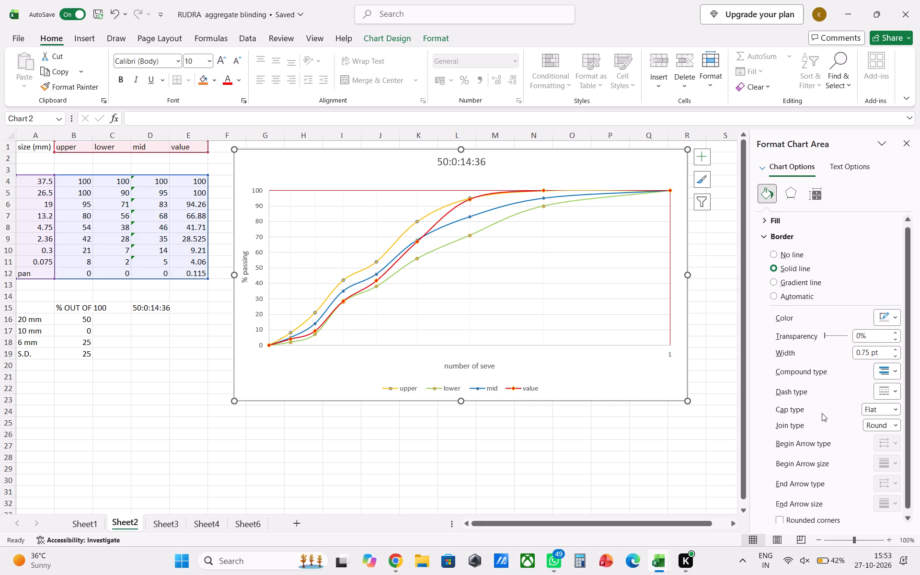
pyautogui.scroll(3, 822, 413)
pyautogui.scroll(-9, 822, 413)
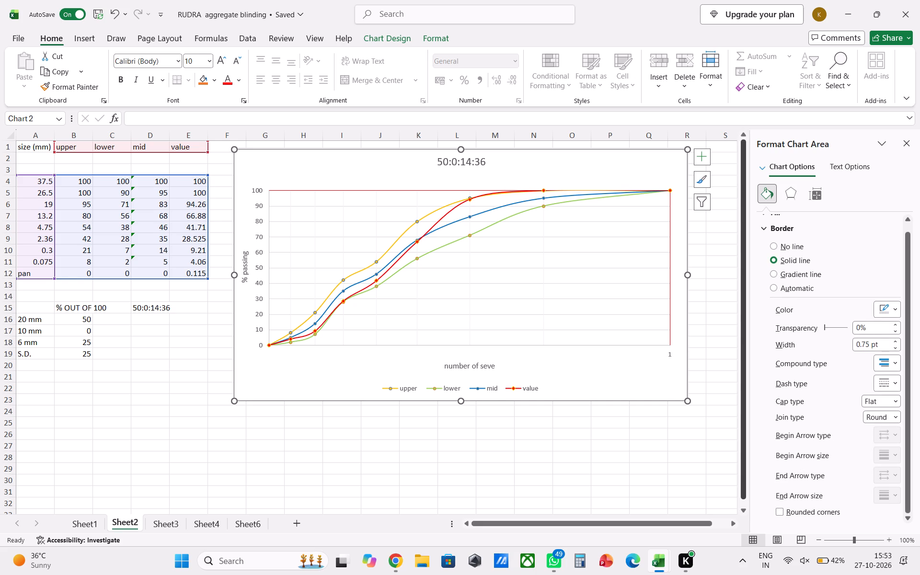
pyautogui.click(257, 277)
pyautogui.rightClick(256, 277)
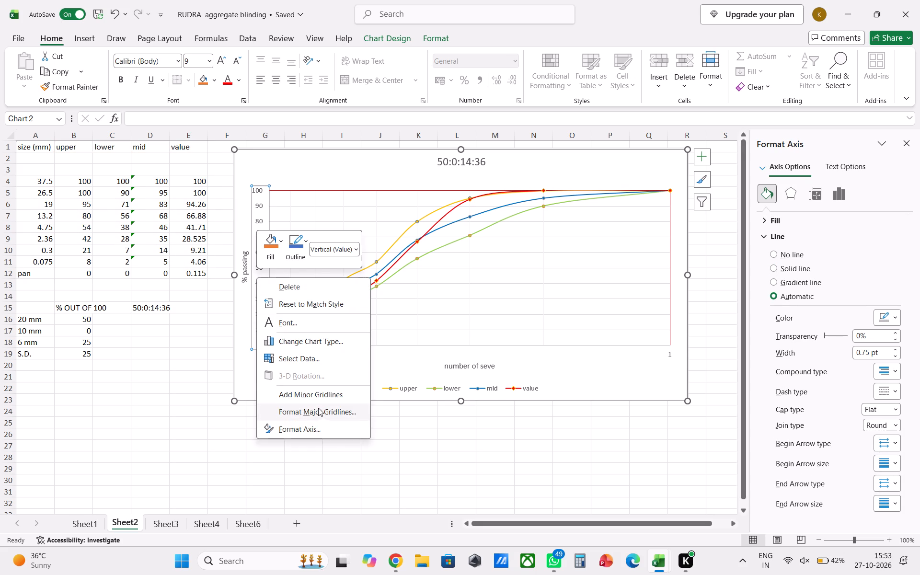
pyautogui.click(325, 426)
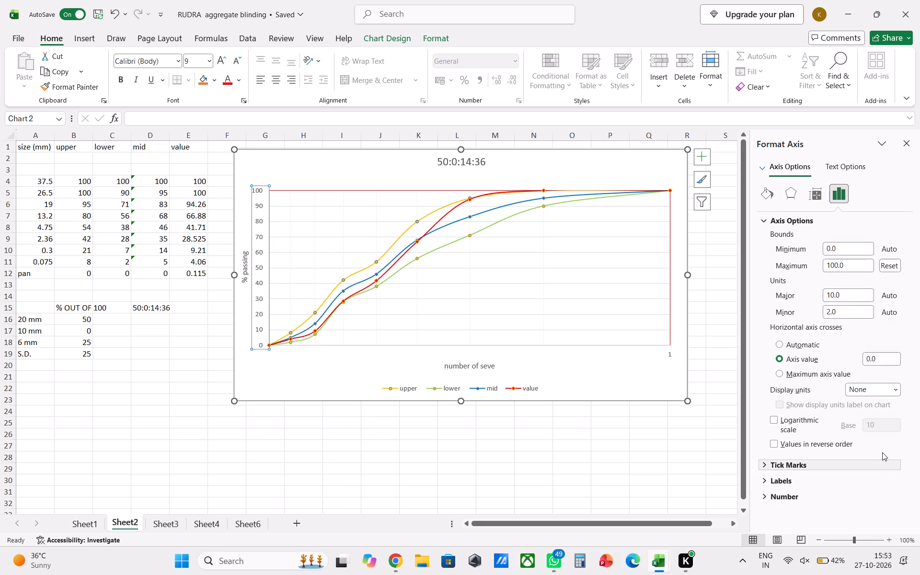
pyautogui.scroll(-6, 878, 452)
pyautogui.scroll(-3, 814, 402)
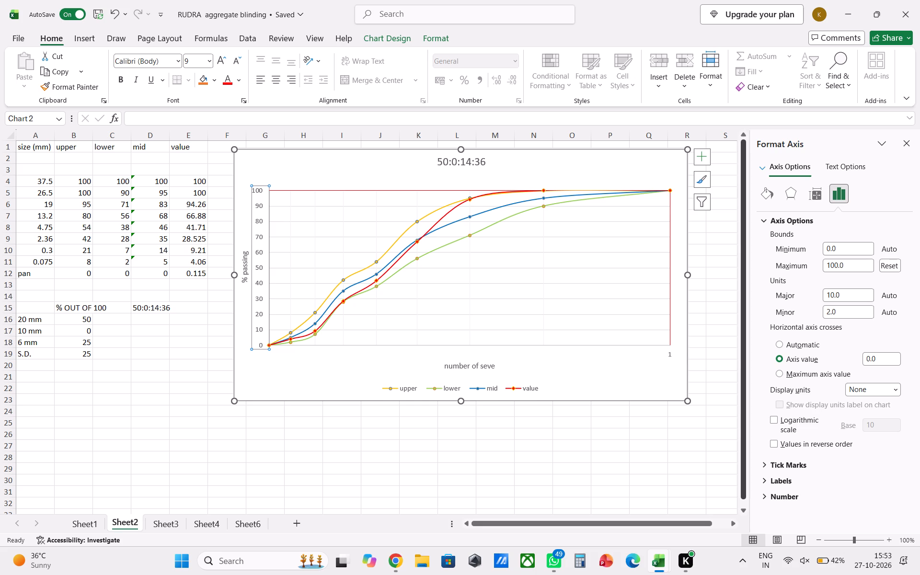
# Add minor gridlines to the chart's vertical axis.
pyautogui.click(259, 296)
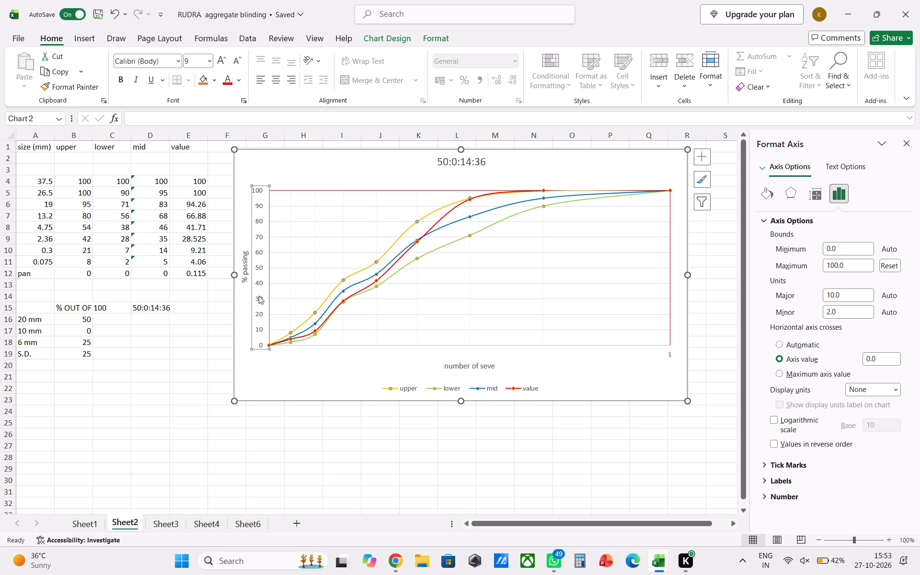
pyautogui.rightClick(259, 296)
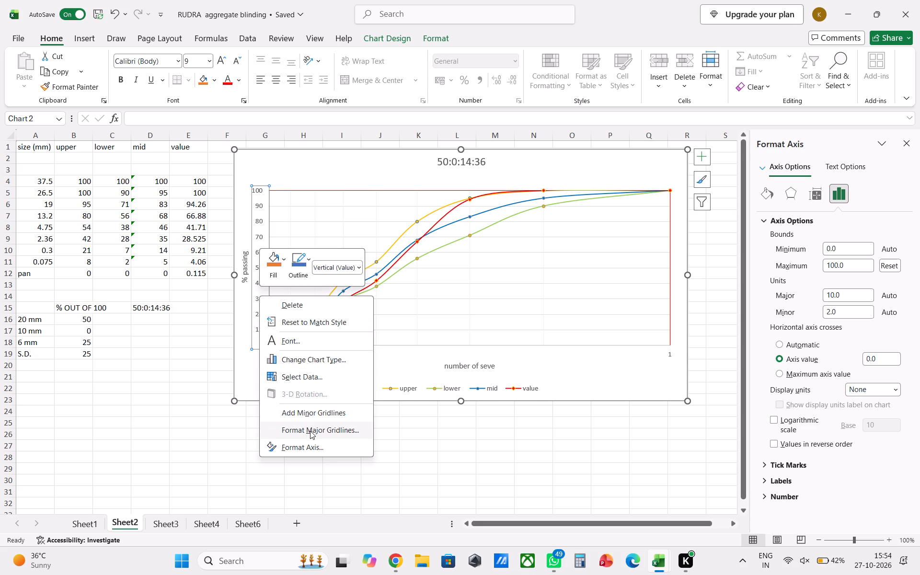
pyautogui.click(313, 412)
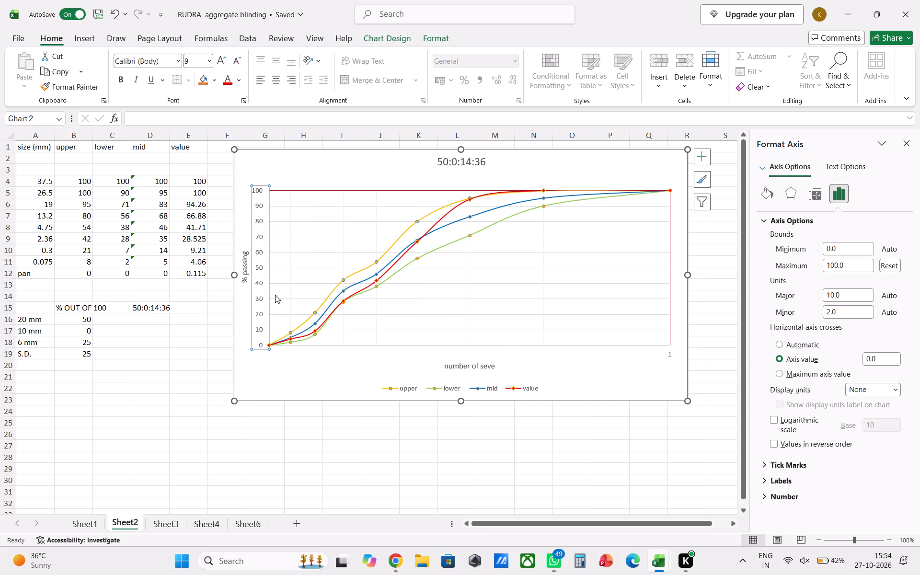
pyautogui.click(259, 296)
# Examine the horizontal axis's alignment settings and the chart area's border settings.
pyautogui.click(473, 353)
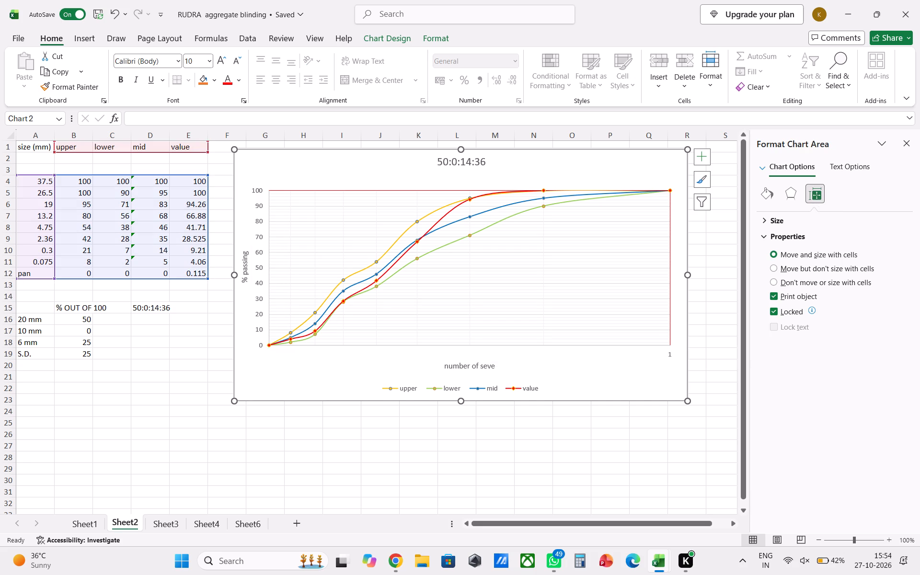
pyautogui.click(668, 356)
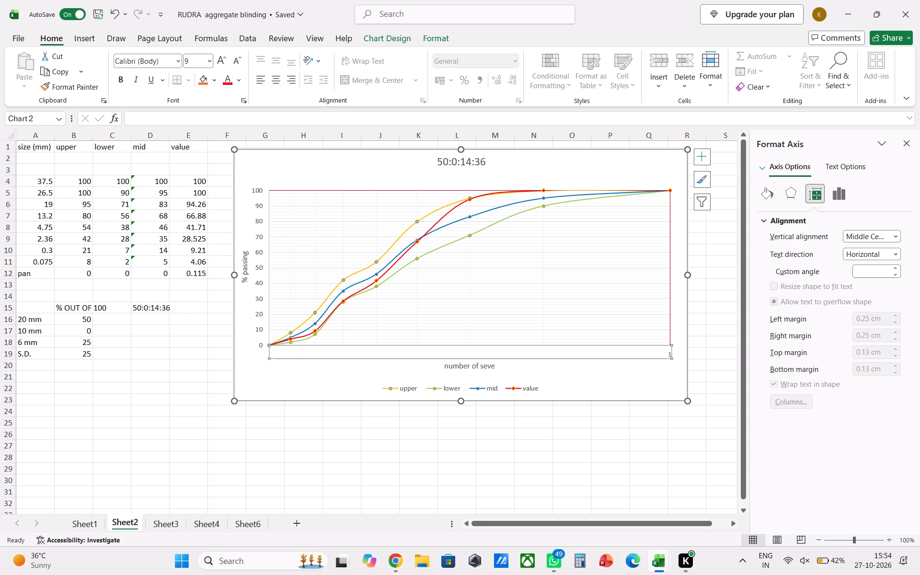
pyautogui.rightClick(652, 353)
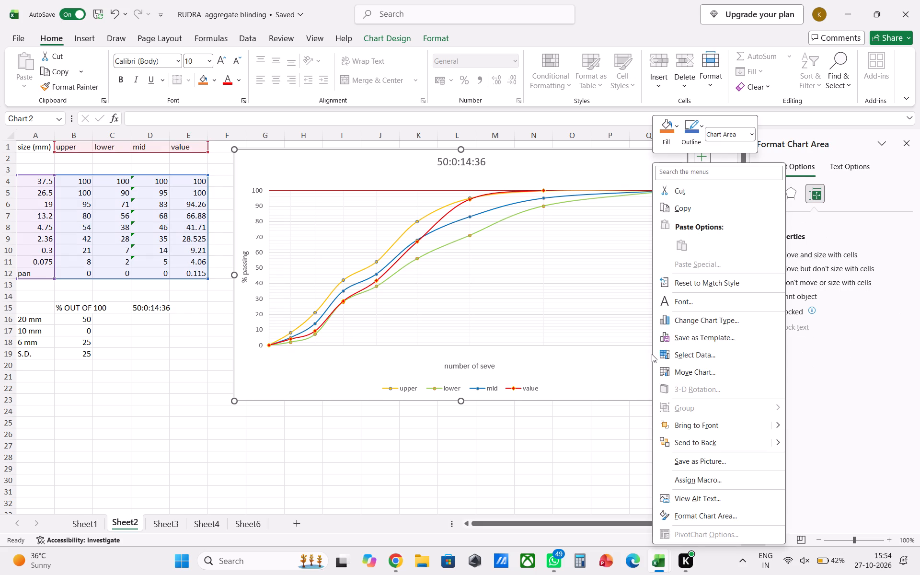
pyautogui.click(694, 511)
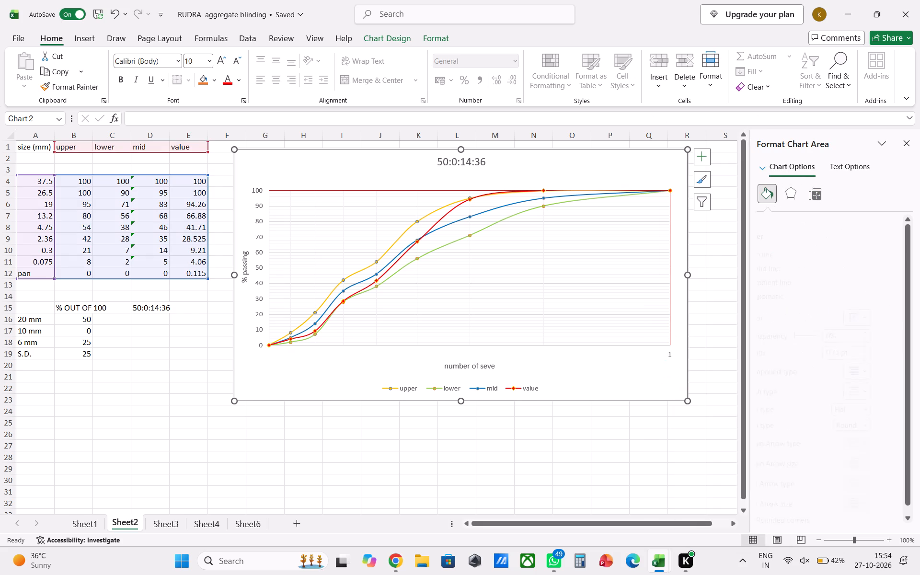
pyautogui.scroll(-2, 814, 423)
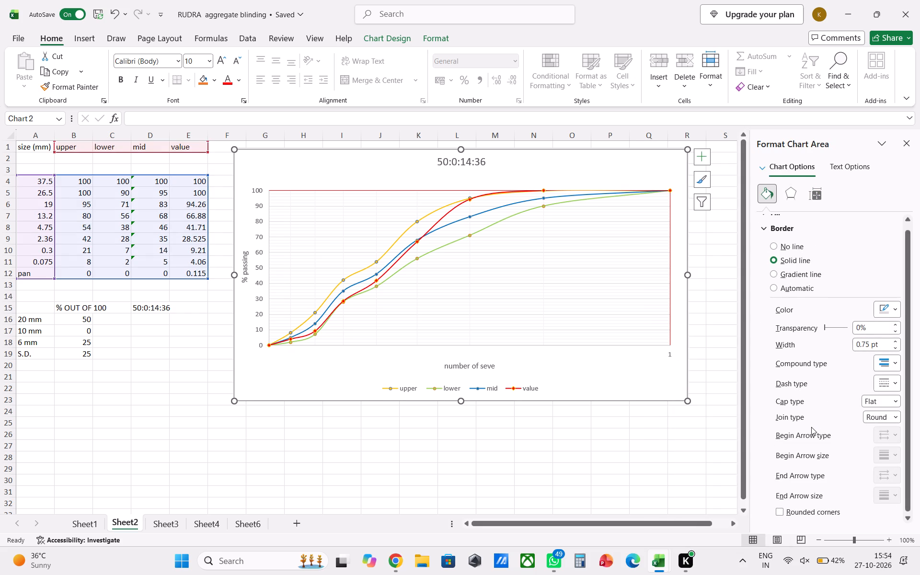
pyautogui.scroll(-2, 811, 427)
pyautogui.scroll(5, 812, 429)
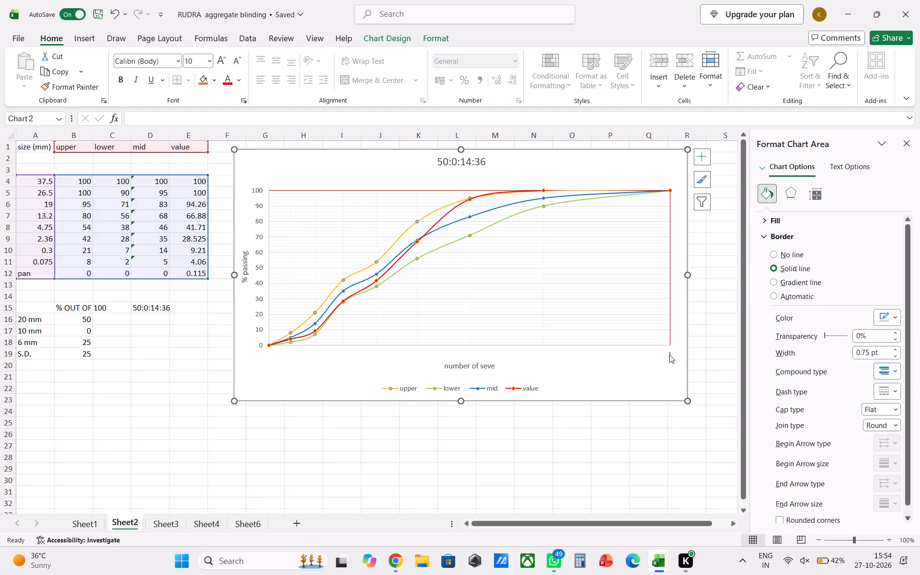
# Open the minor gridline formatting of the chart's horizontal axis and examine its line settings.
pyautogui.click(671, 354)
pyautogui.click(665, 354)
pyautogui.click(665, 354)
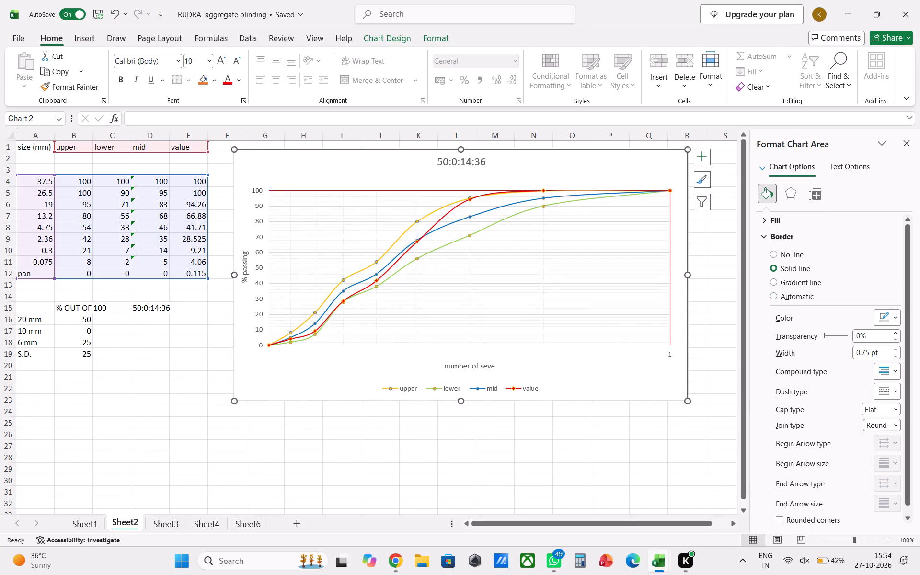
pyautogui.click(672, 355)
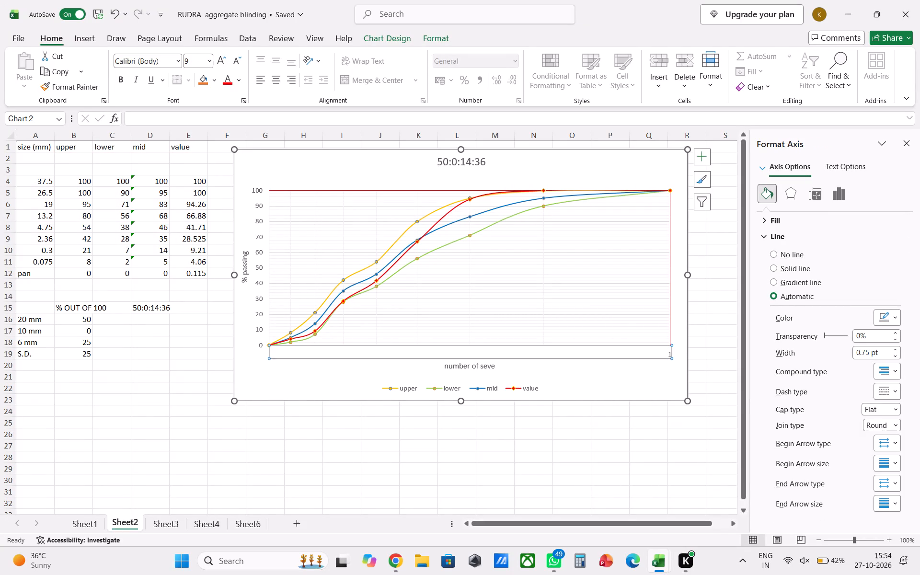
pyautogui.click(662, 355)
pyautogui.click(662, 355)
pyautogui.click(668, 356)
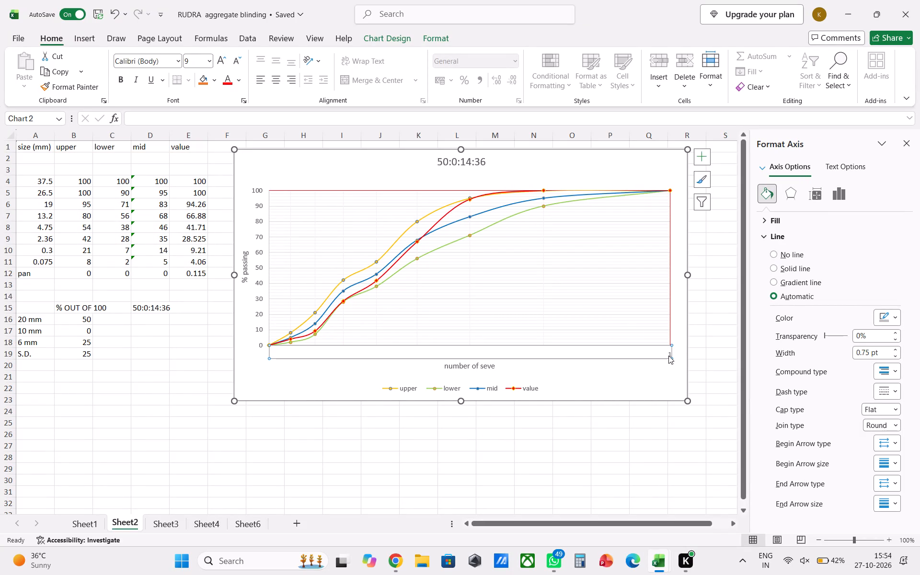
pyautogui.rightClick(668, 356)
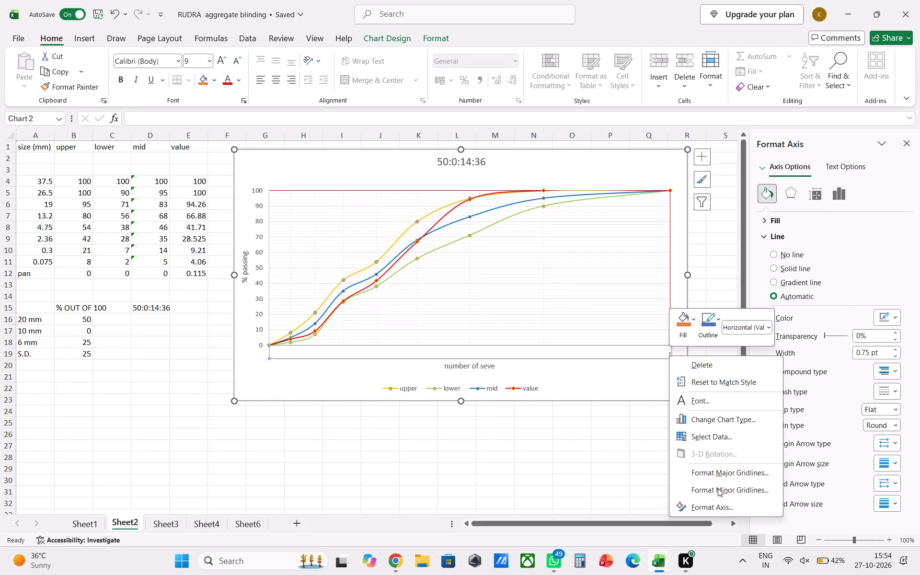
pyautogui.click(744, 490)
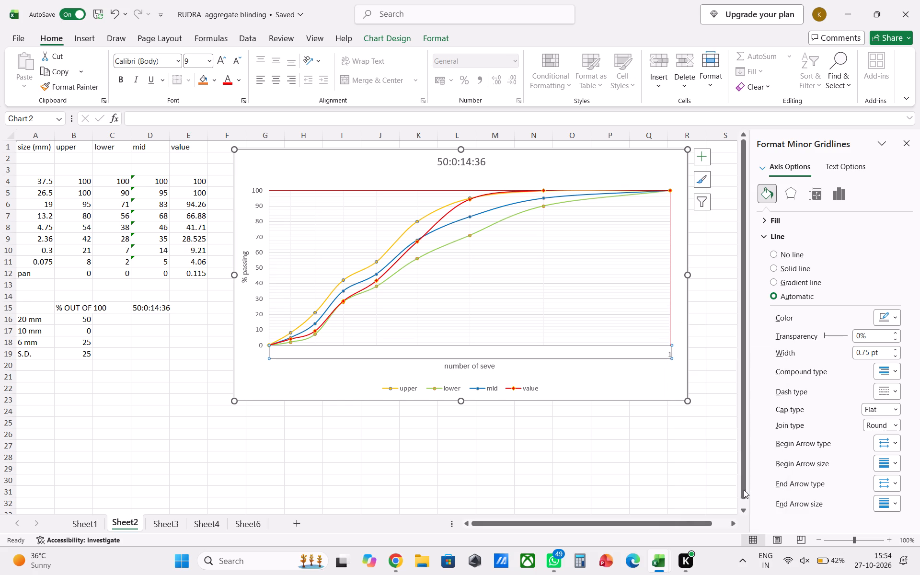
# Open the major gridline formatting of the chart's horizontal axis and examine its line settings.
pyautogui.click(664, 356)
pyautogui.click(670, 356)
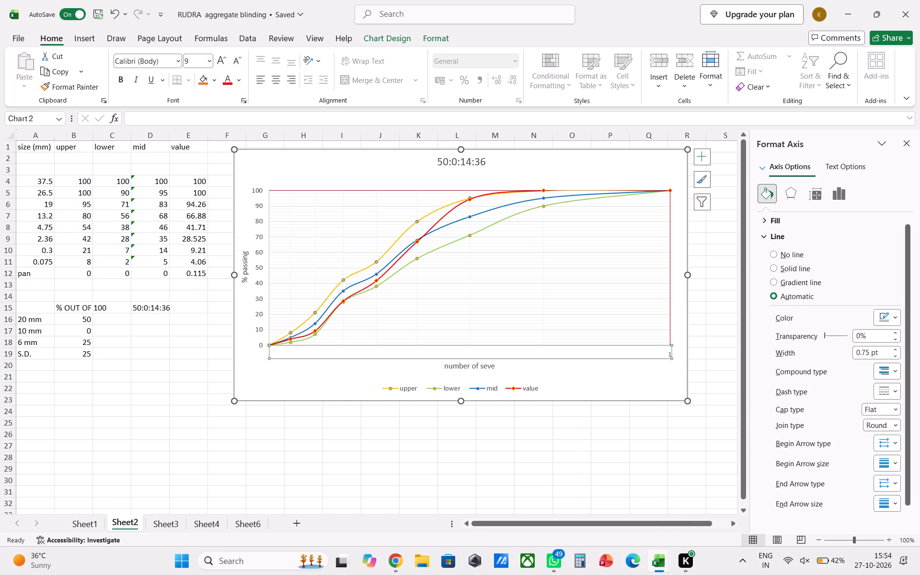
pyautogui.rightClick(666, 353)
pyautogui.click(656, 358)
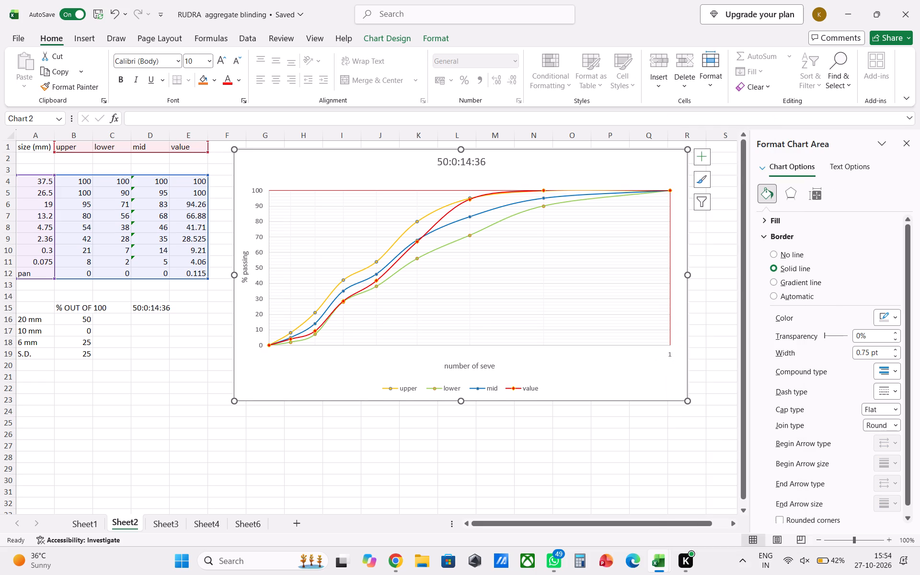
pyautogui.click(667, 354)
pyautogui.rightClick(667, 354)
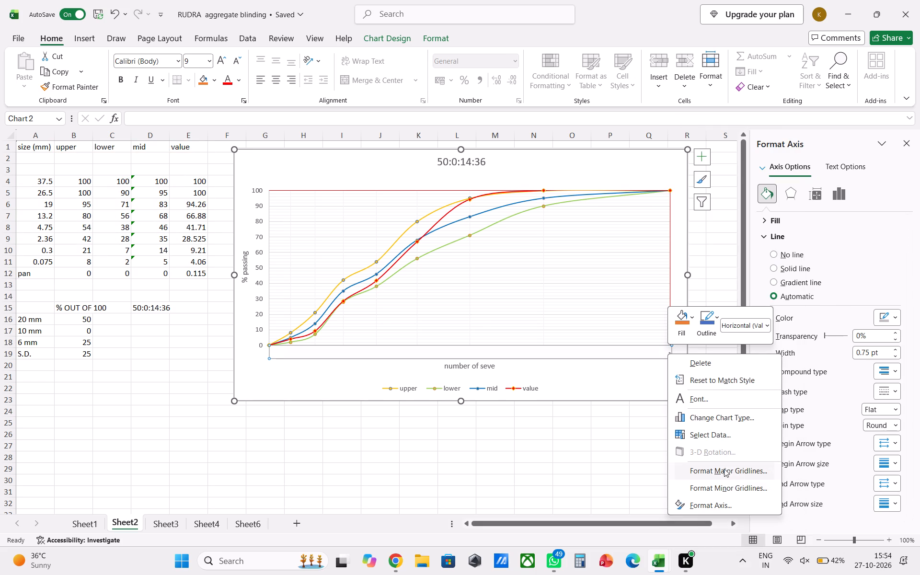
pyautogui.click(736, 470)
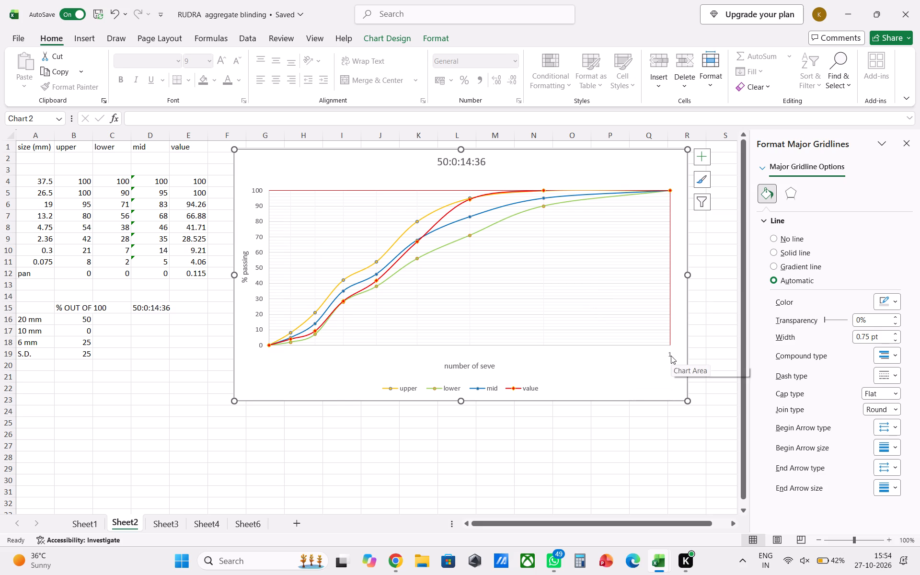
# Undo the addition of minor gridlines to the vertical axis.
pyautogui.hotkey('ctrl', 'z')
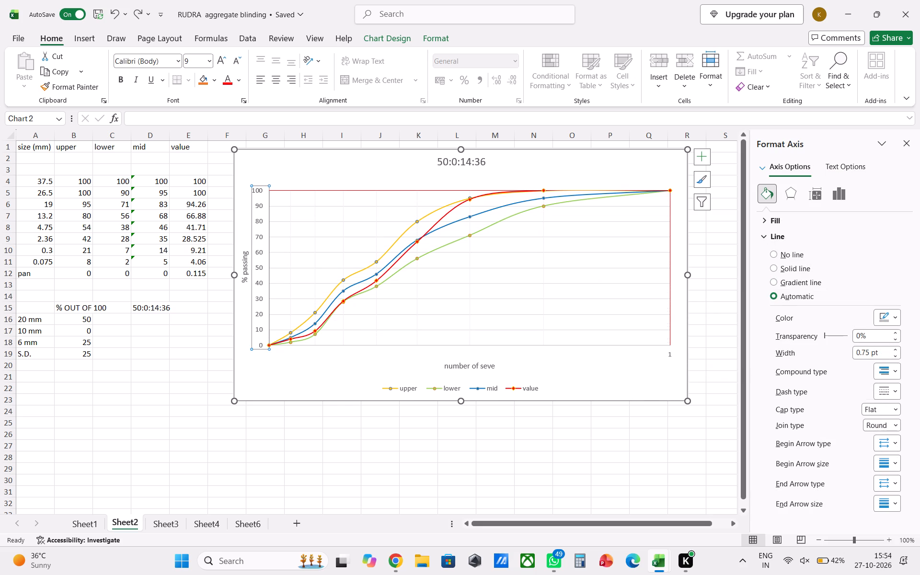
# Redo the addition of minor gridlines to the chart's vertical axis.
pyautogui.rightClick(261, 259)
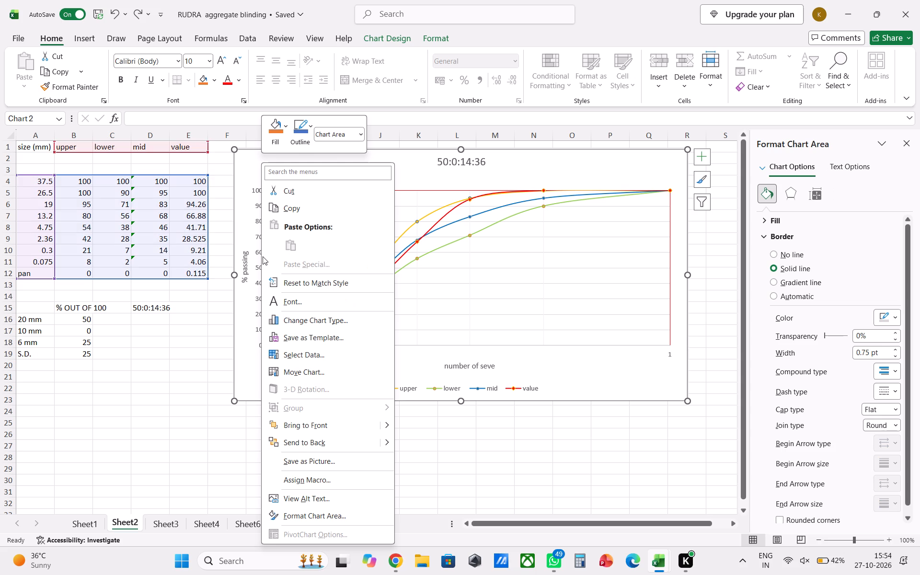
pyautogui.click(268, 258)
pyautogui.click(135, 9)
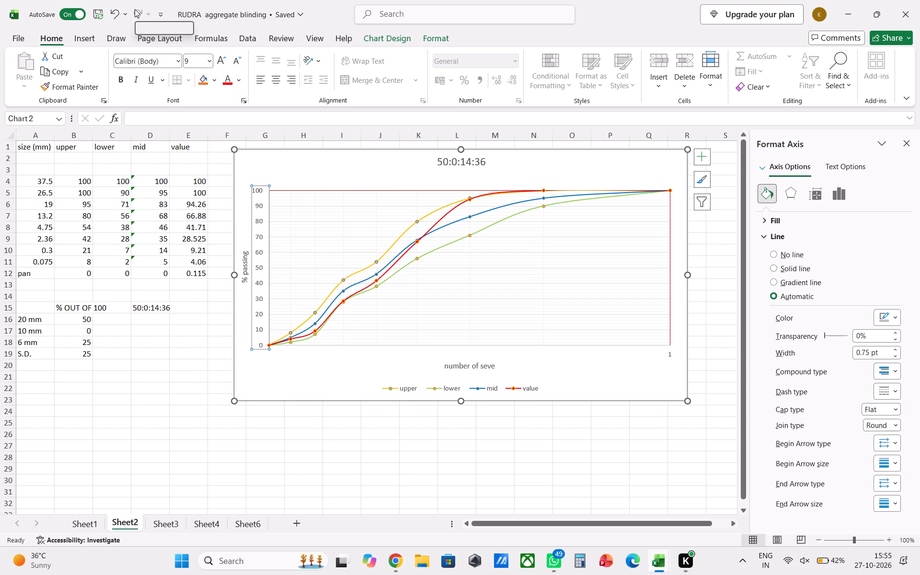
pyautogui.click(135, 9)
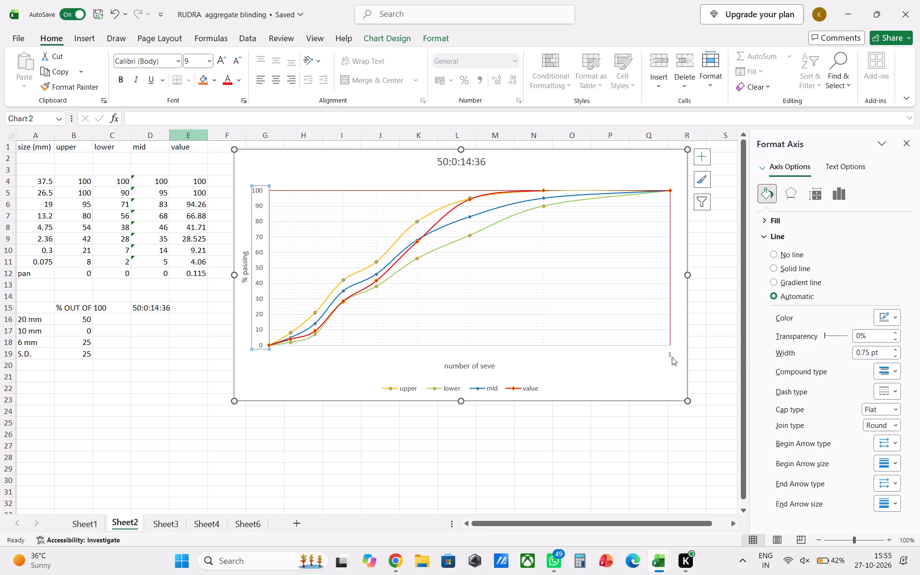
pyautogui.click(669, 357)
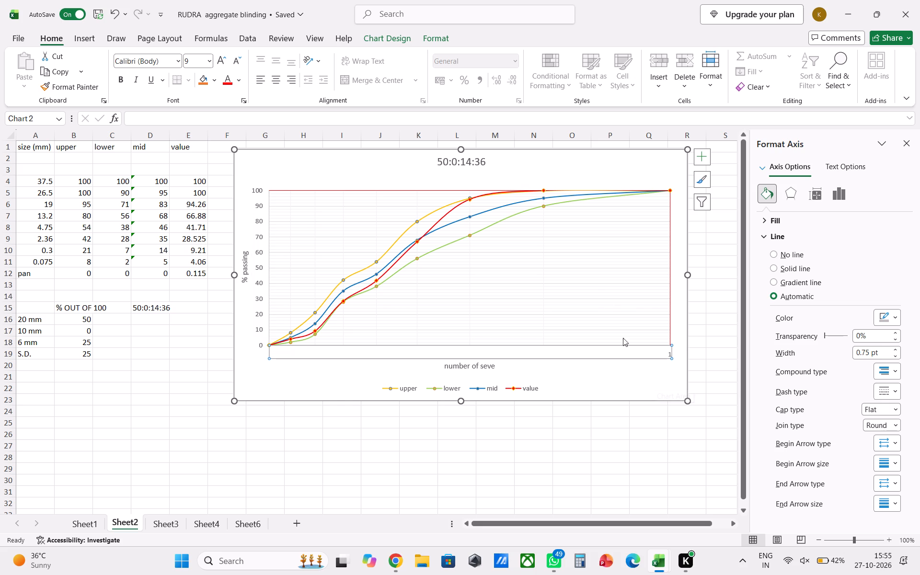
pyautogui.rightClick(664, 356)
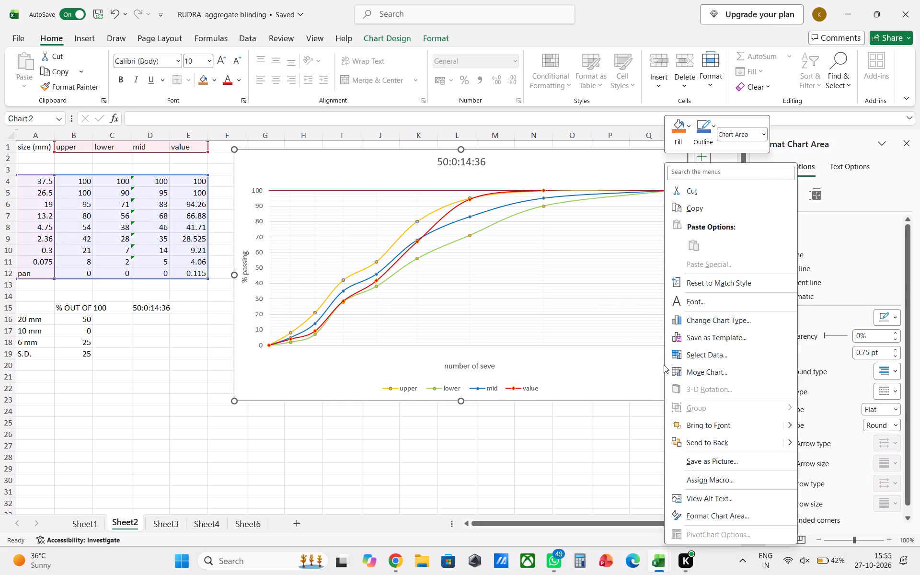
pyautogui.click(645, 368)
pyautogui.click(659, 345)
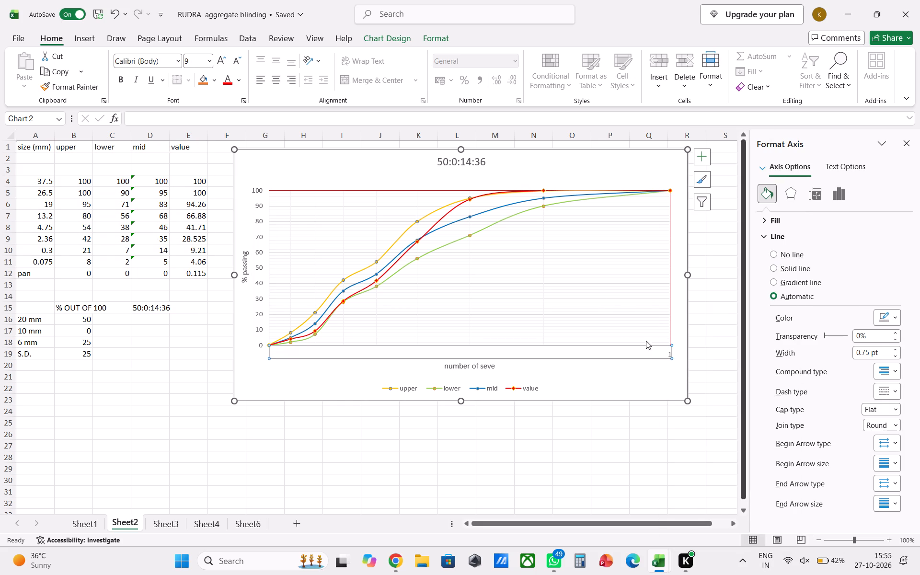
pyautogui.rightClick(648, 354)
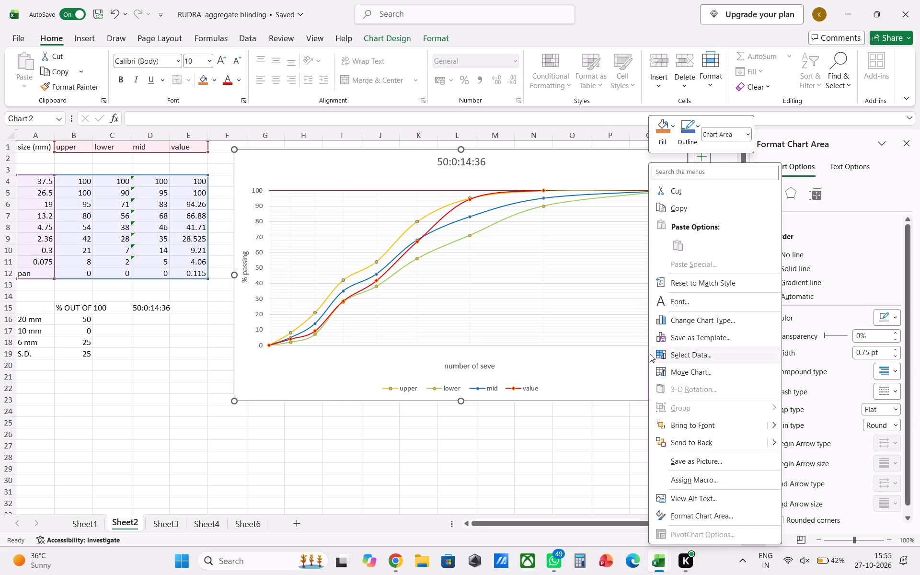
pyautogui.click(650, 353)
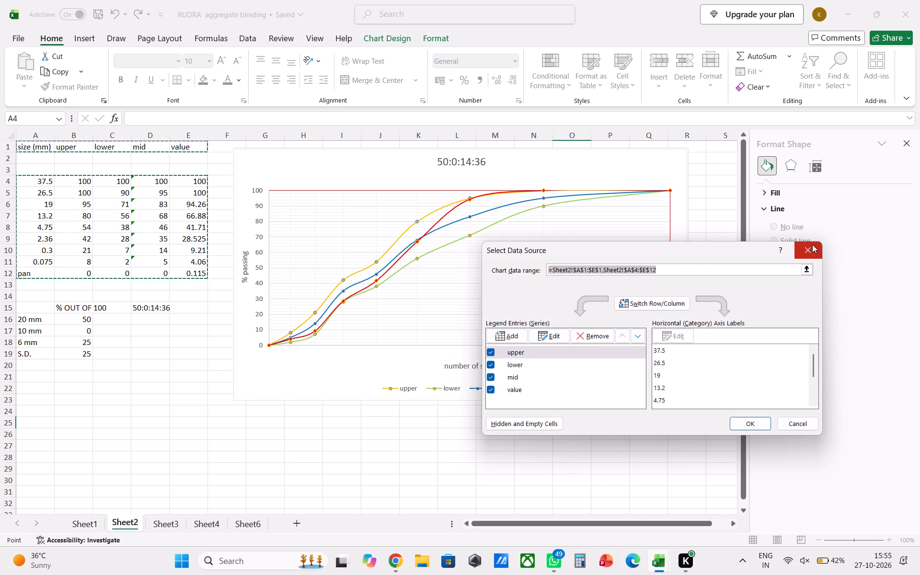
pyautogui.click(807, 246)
# Examine the formatting options and chart element list for the horizontal axis, and pick Horizontal (Value) Axis as the element.
pyautogui.click(666, 347)
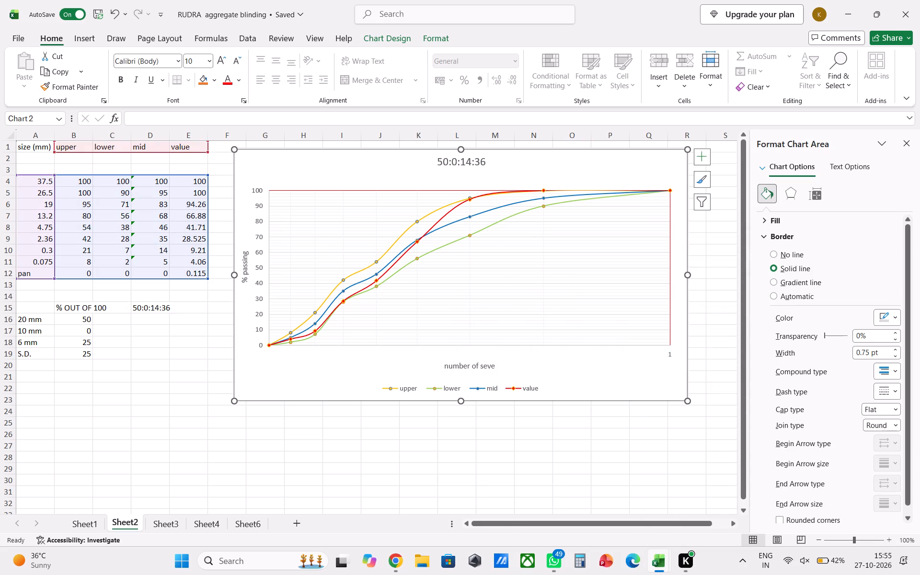
pyautogui.click(666, 358)
pyautogui.click(661, 356)
pyautogui.click(662, 354)
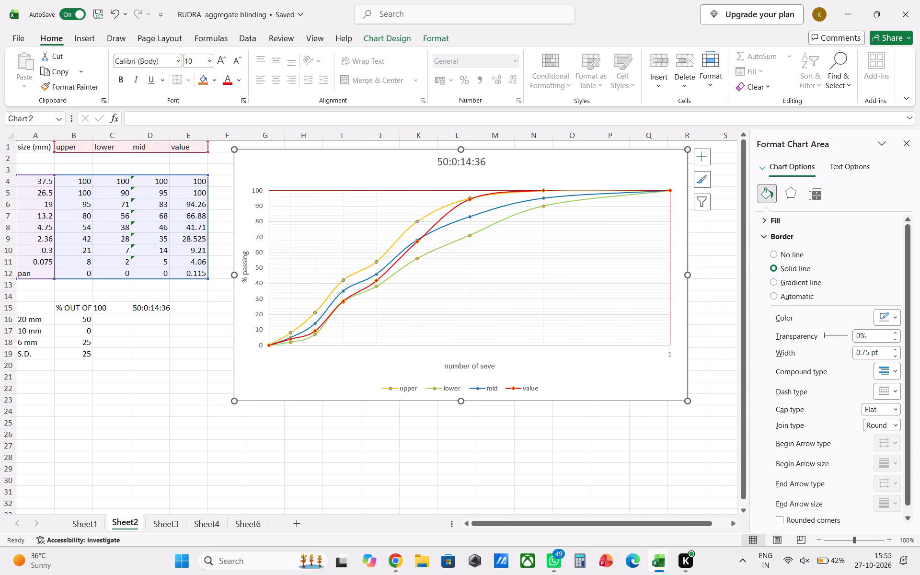
pyautogui.click(662, 350)
pyautogui.click(673, 351)
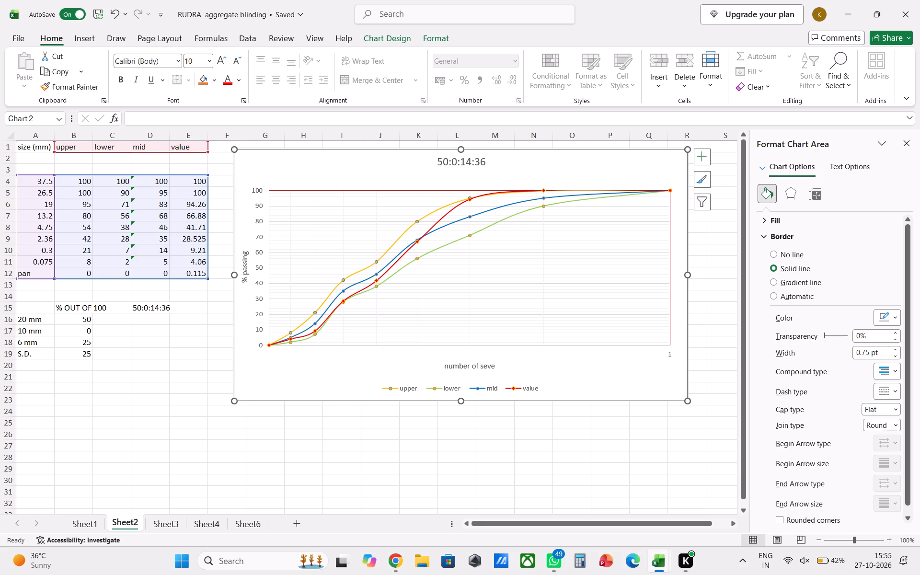
pyautogui.click(666, 355)
pyautogui.click(670, 354)
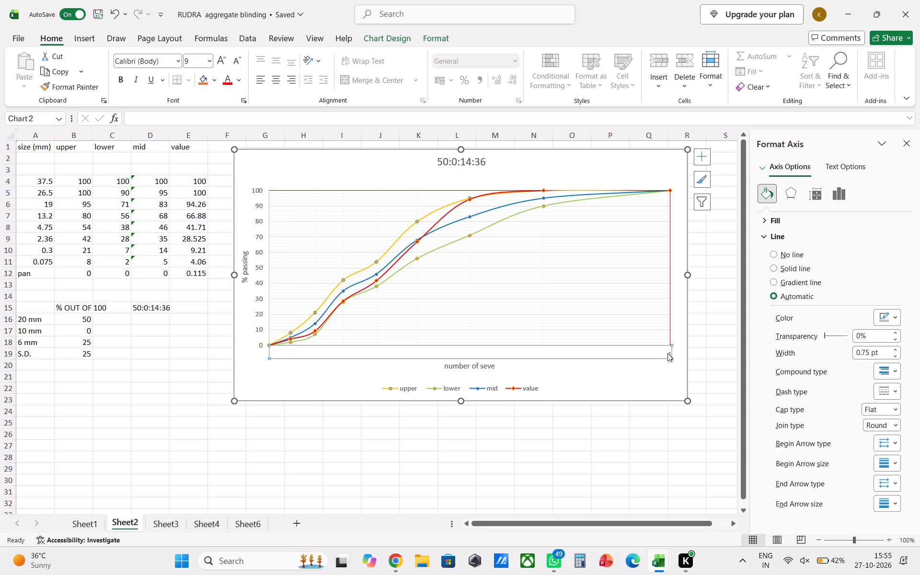
pyautogui.rightClick(667, 353)
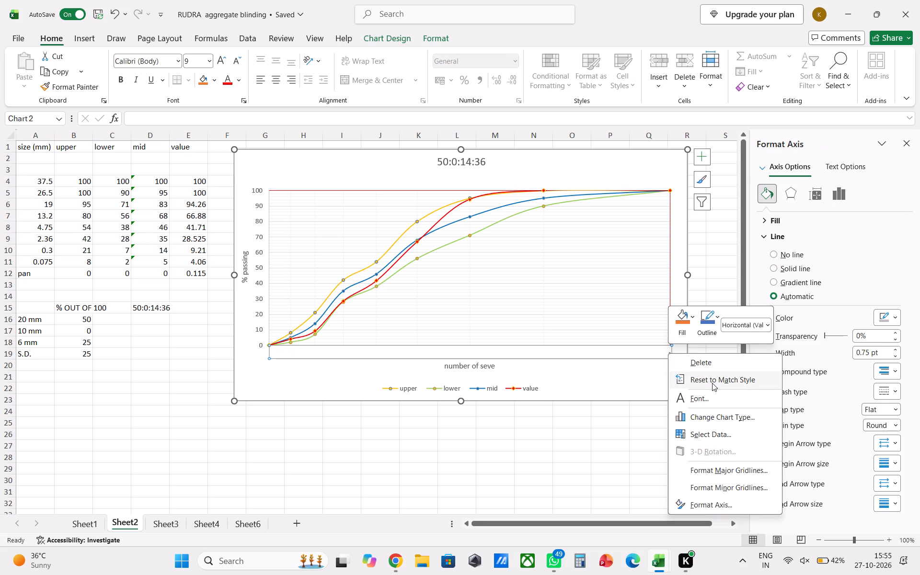
pyautogui.click(768, 321)
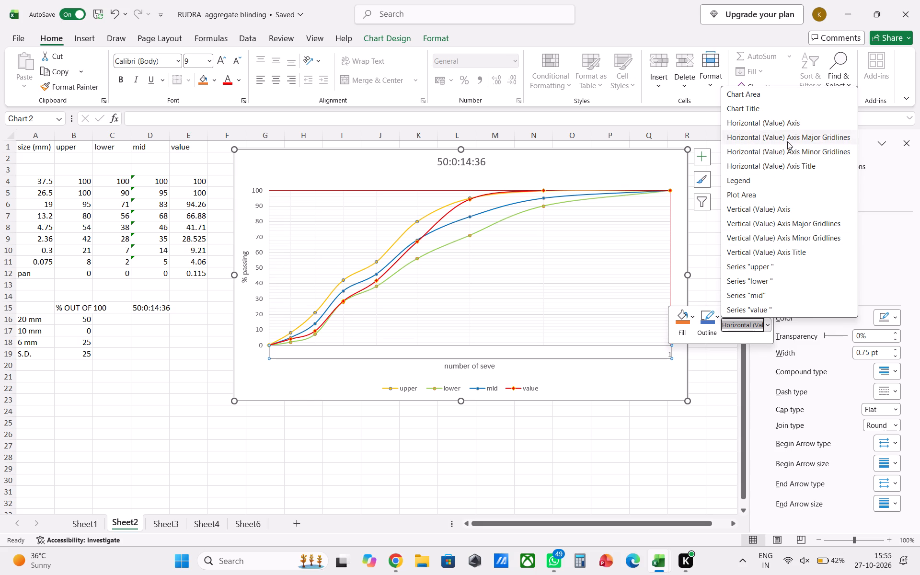
pyautogui.scroll(-5, 774, 171)
pyautogui.scroll(1, 778, 298)
pyautogui.click(782, 126)
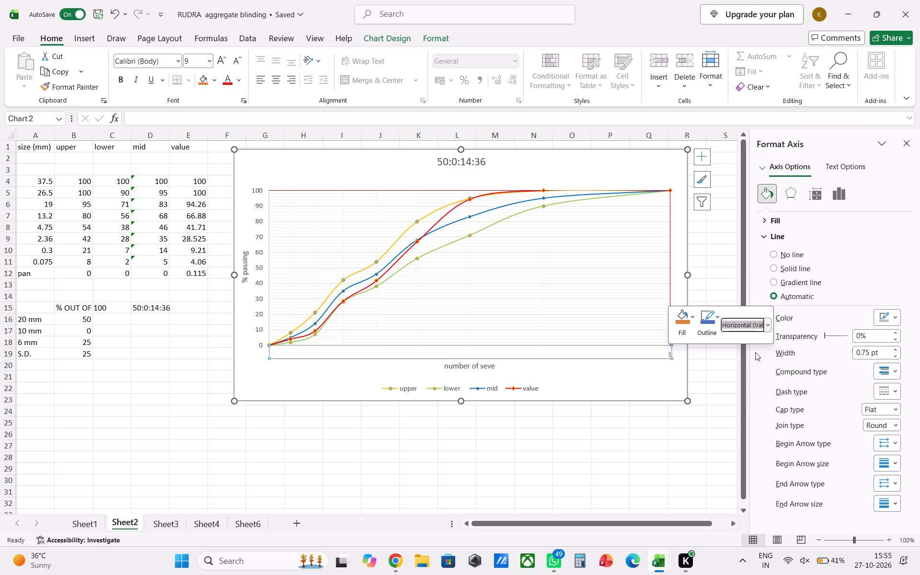
pyautogui.click(721, 389)
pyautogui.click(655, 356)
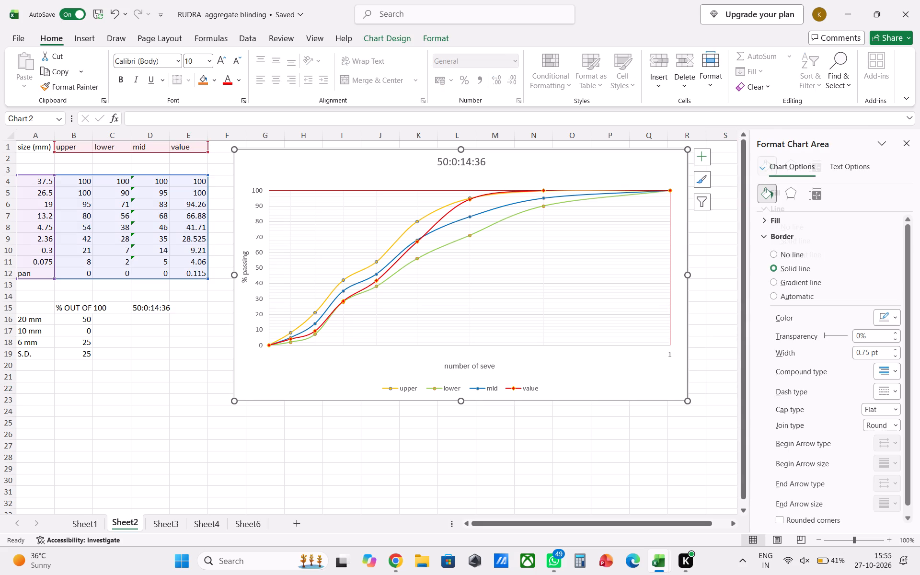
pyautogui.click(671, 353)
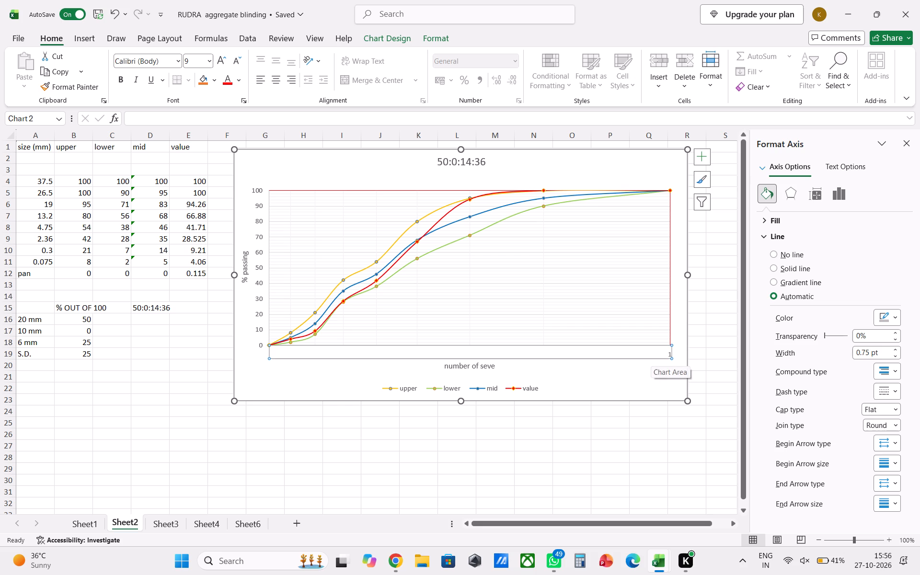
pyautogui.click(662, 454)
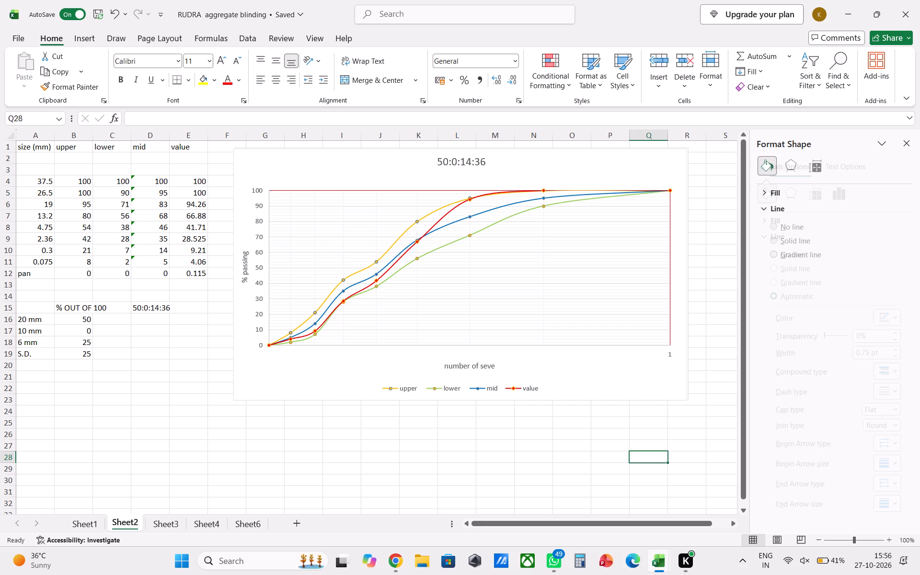
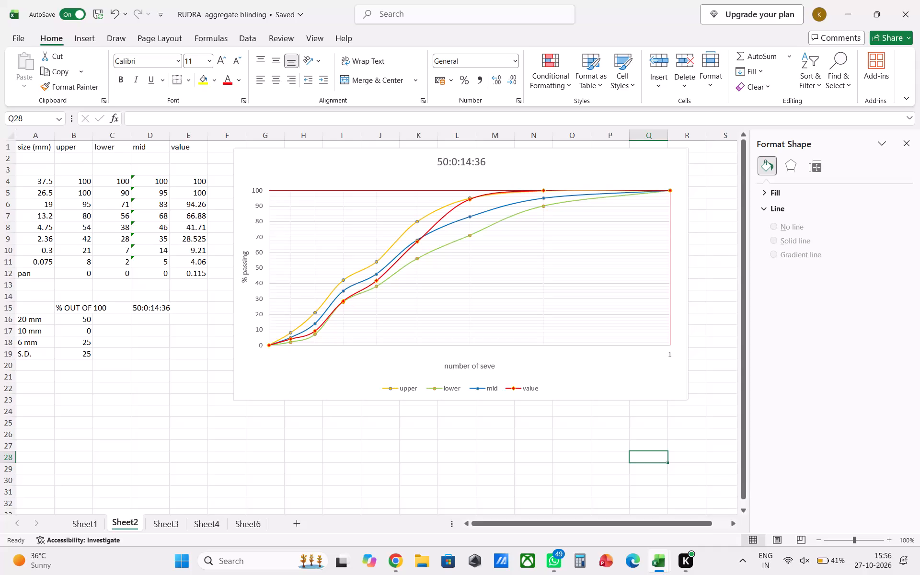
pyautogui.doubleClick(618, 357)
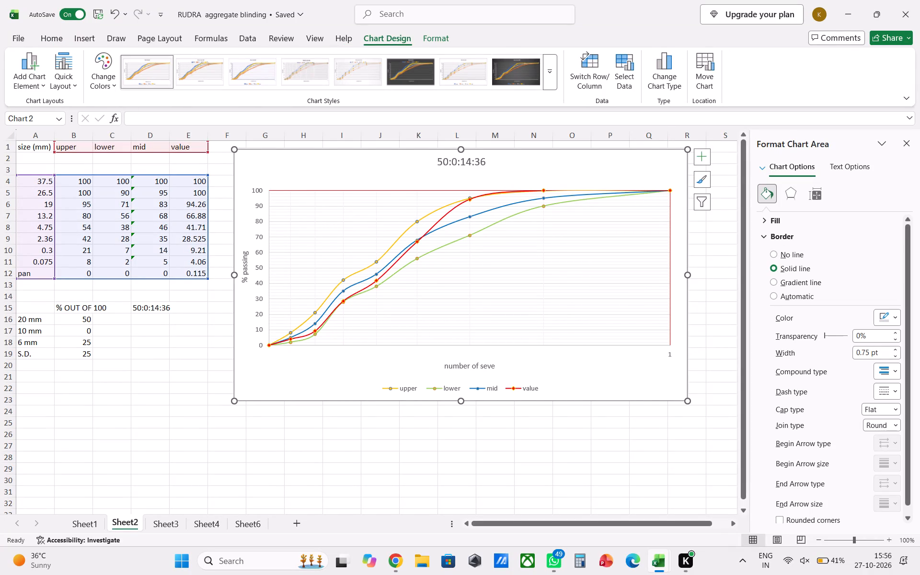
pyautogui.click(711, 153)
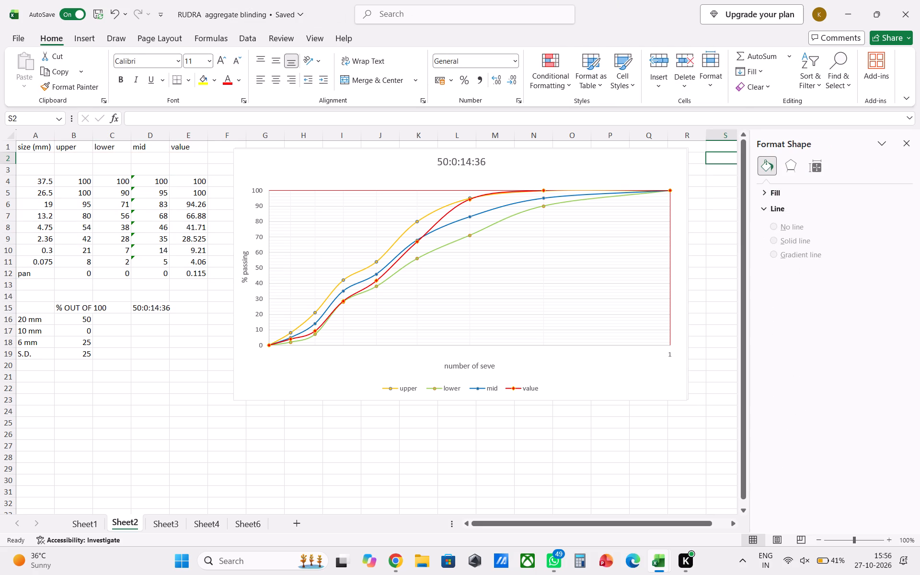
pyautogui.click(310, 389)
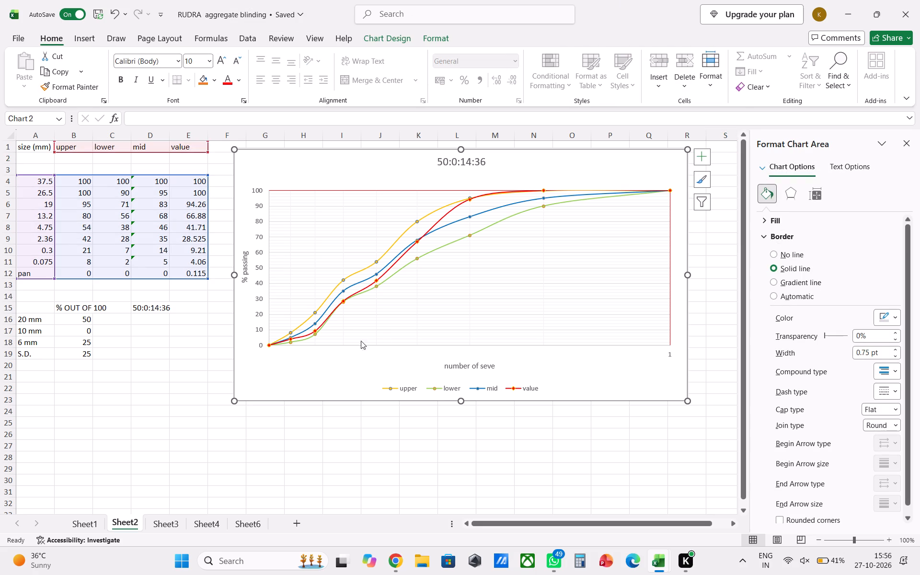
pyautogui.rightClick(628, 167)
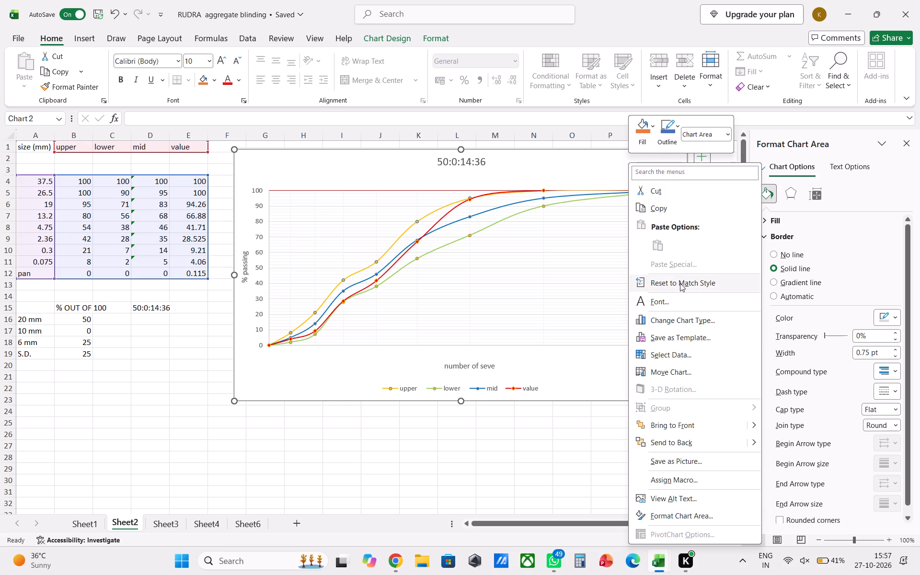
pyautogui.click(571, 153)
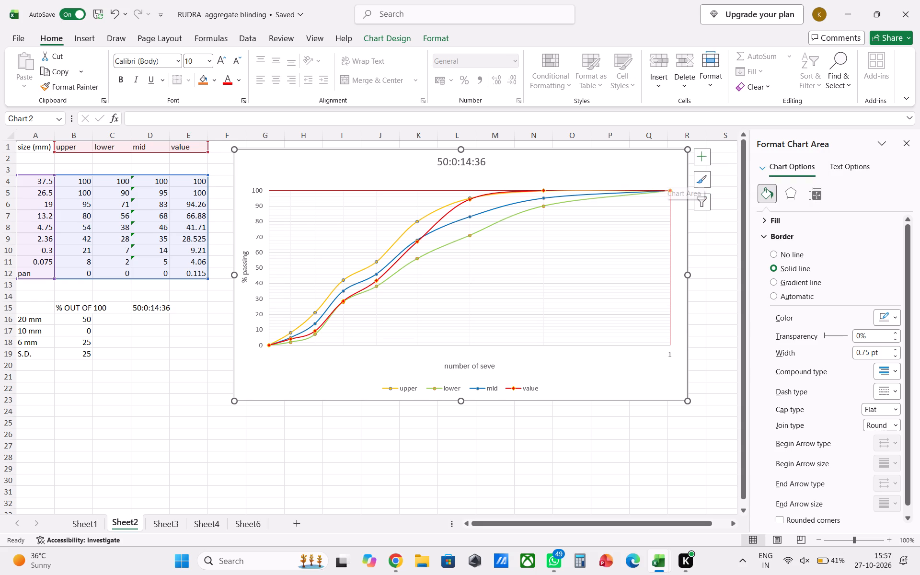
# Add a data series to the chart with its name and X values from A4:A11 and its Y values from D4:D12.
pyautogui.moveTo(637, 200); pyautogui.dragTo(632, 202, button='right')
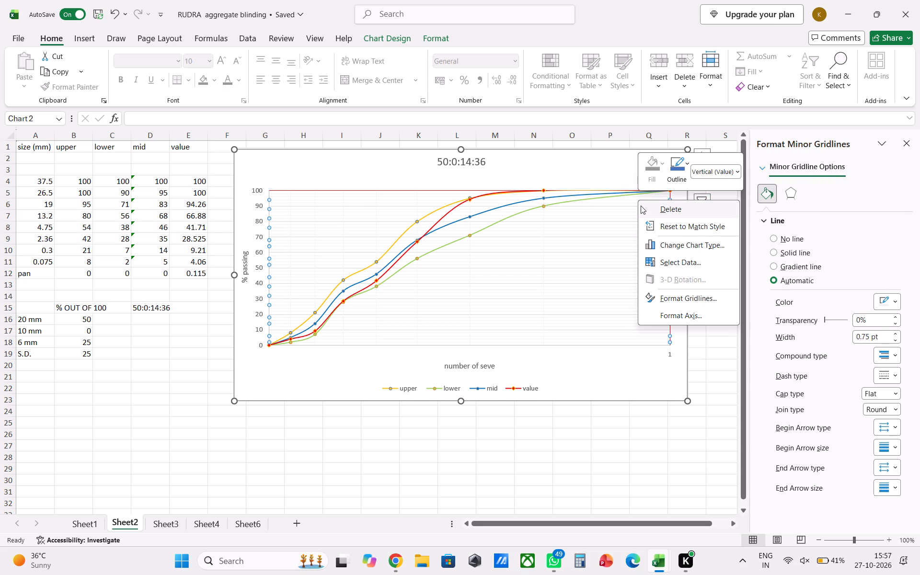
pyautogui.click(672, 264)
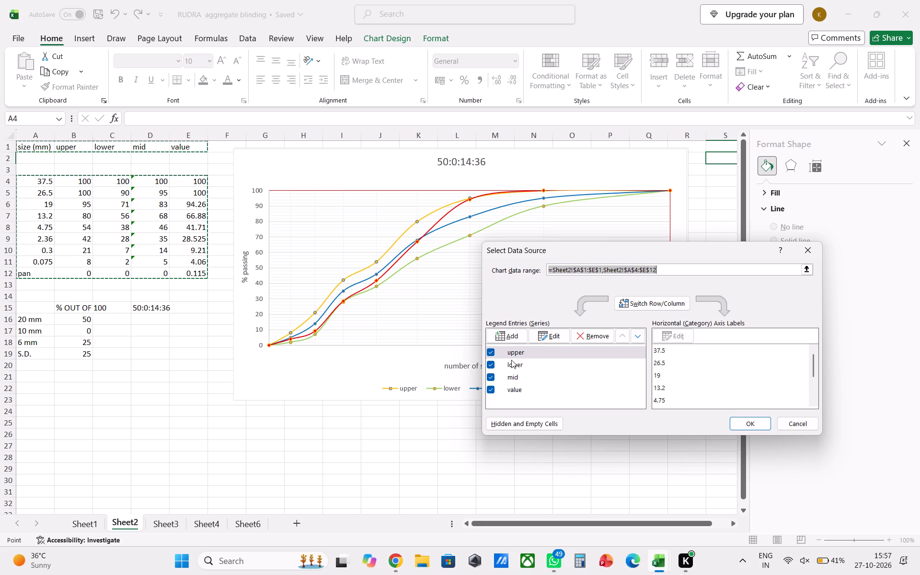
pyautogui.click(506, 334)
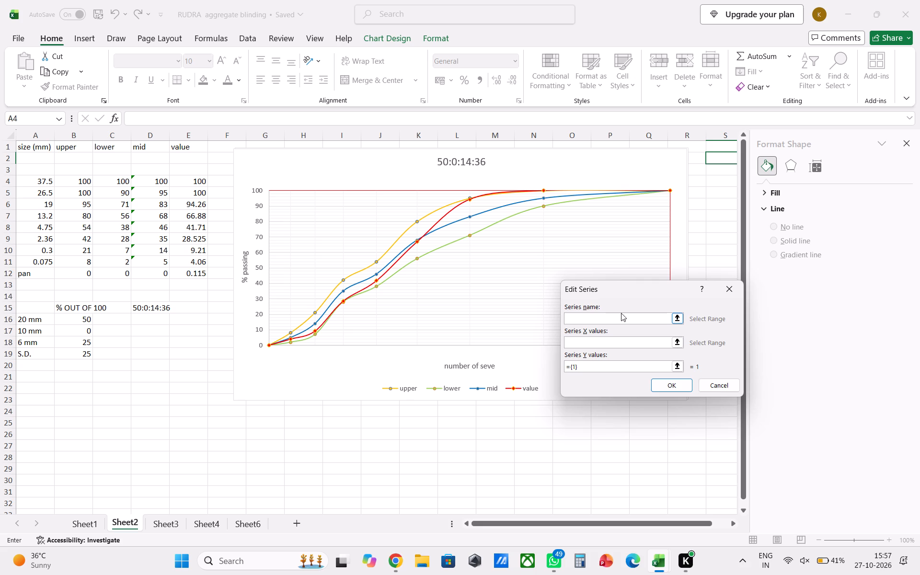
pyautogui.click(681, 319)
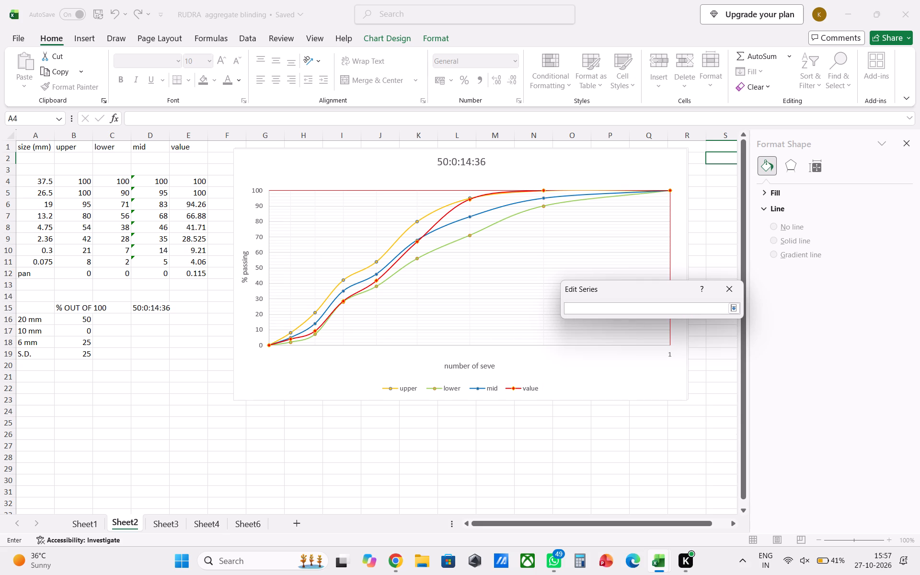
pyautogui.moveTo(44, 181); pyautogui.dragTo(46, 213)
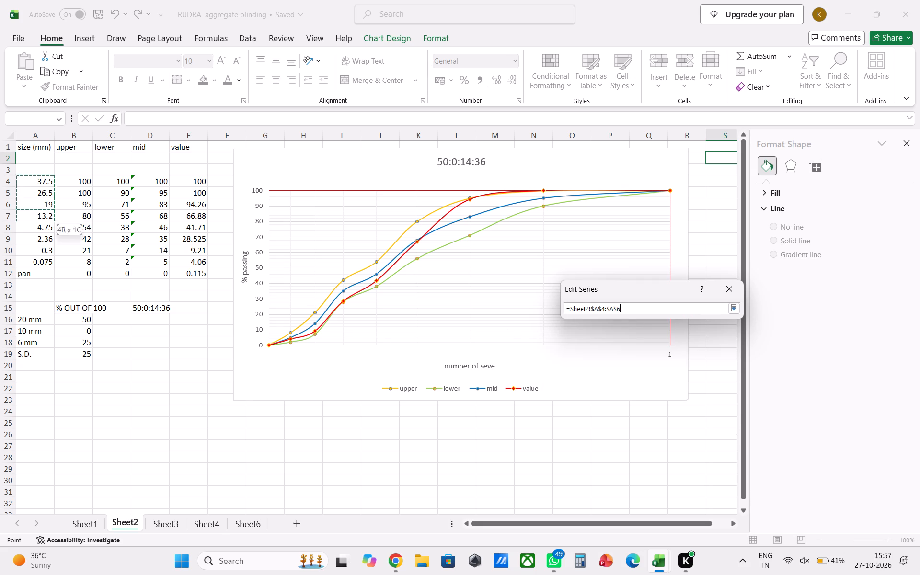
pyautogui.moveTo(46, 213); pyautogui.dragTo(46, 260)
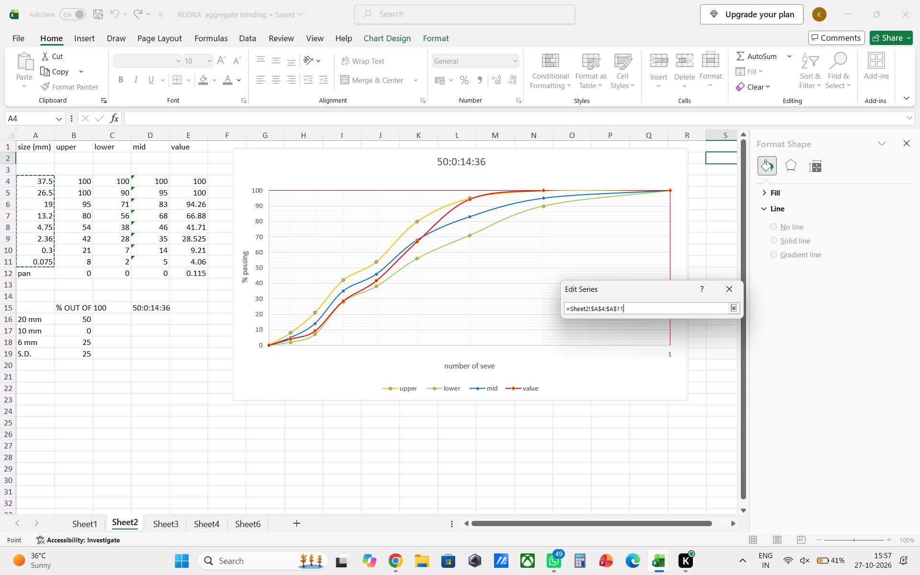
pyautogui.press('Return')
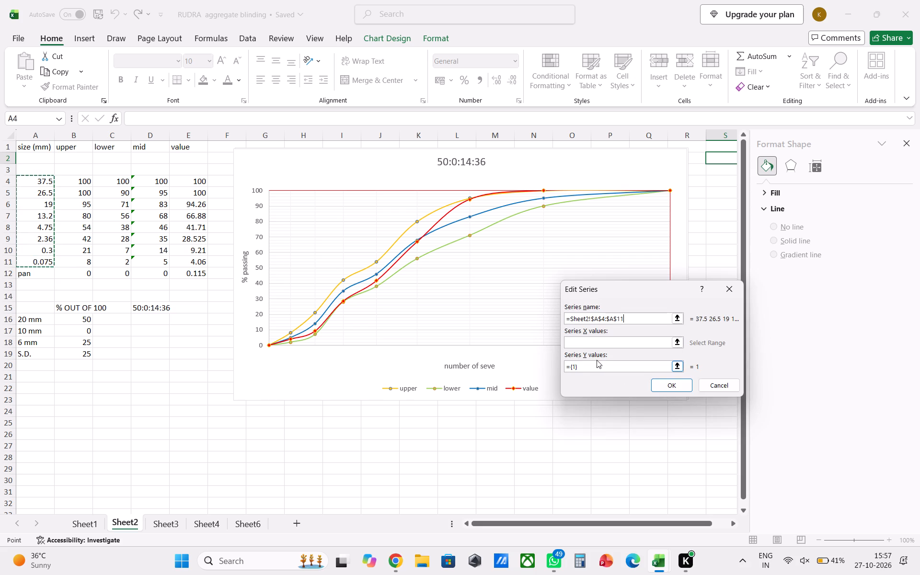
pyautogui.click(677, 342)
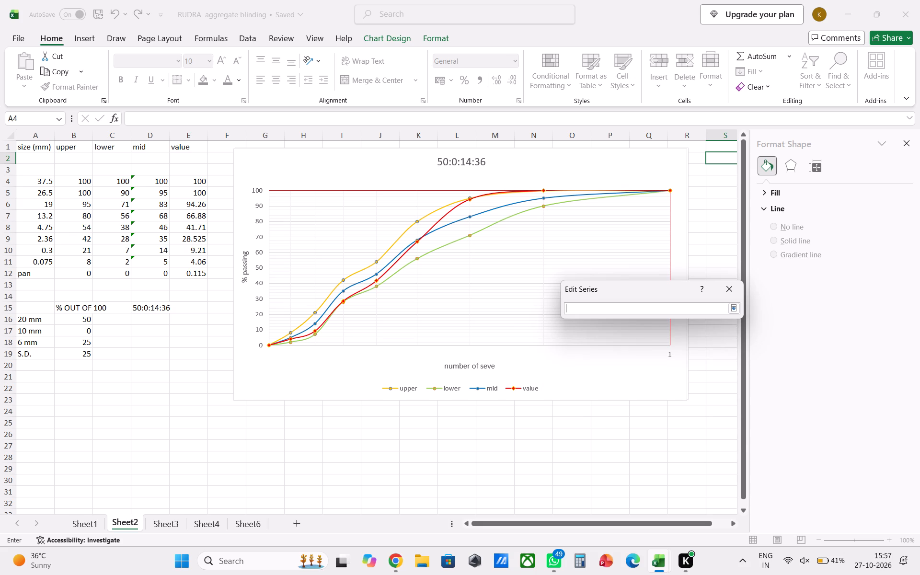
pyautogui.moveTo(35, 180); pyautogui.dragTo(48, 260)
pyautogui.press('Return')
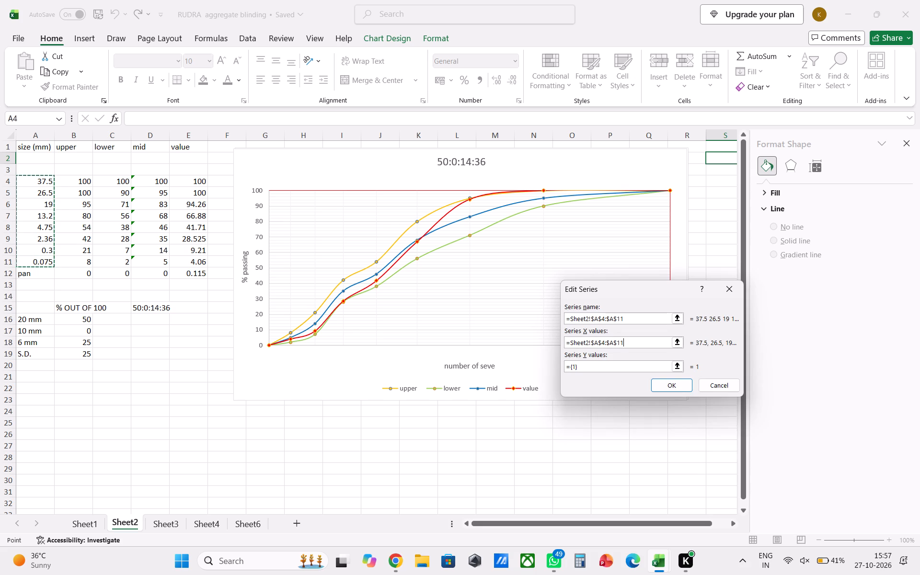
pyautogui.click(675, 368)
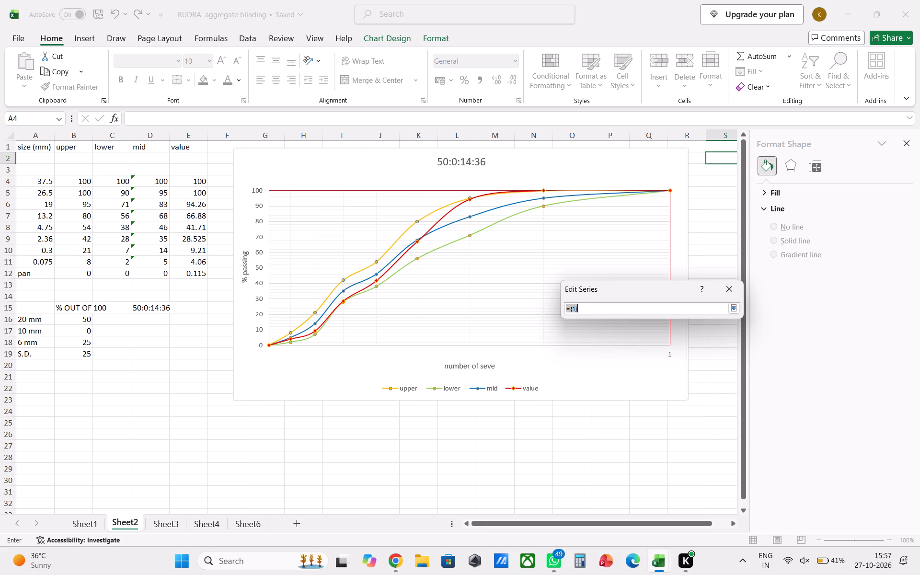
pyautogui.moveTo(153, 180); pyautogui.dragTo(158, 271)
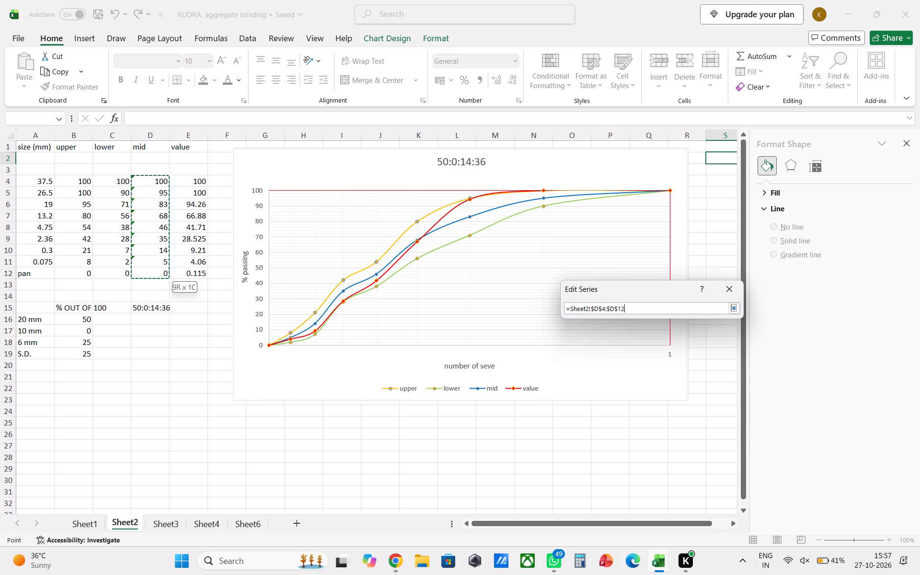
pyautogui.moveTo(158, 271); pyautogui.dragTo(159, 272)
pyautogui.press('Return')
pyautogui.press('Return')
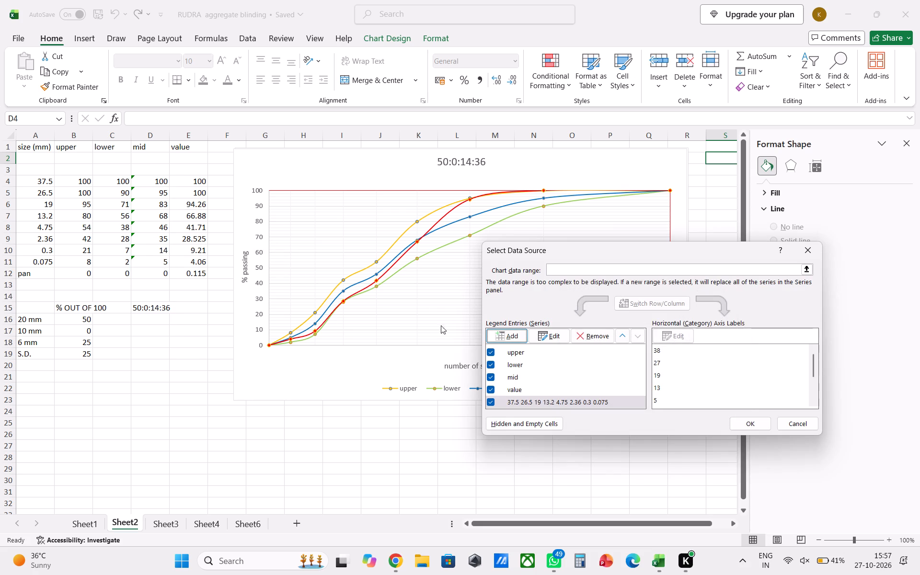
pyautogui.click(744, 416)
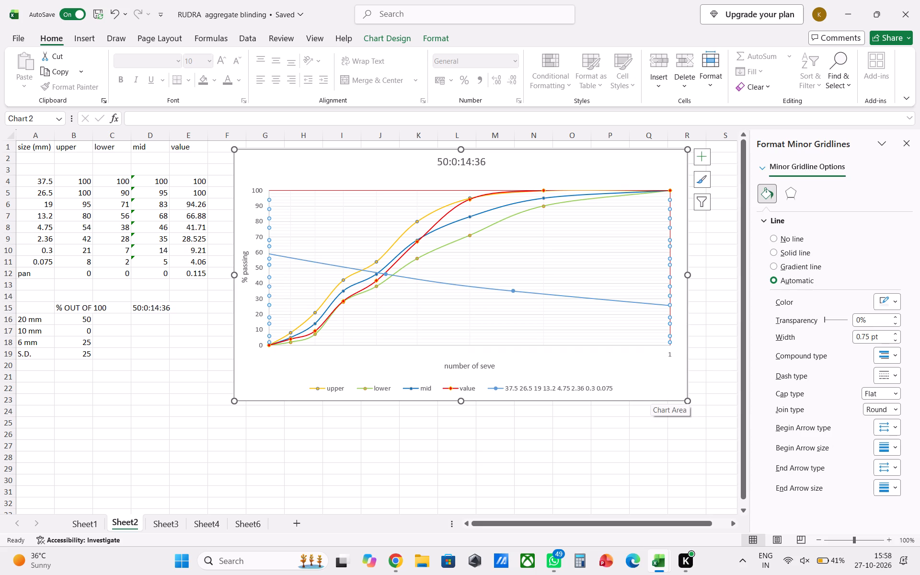
# Undo the added data series and the vertical axis's minor gridlines.
pyautogui.hotkey('ctrl', 'z')
pyautogui.hotkey('ctrl', 'z')
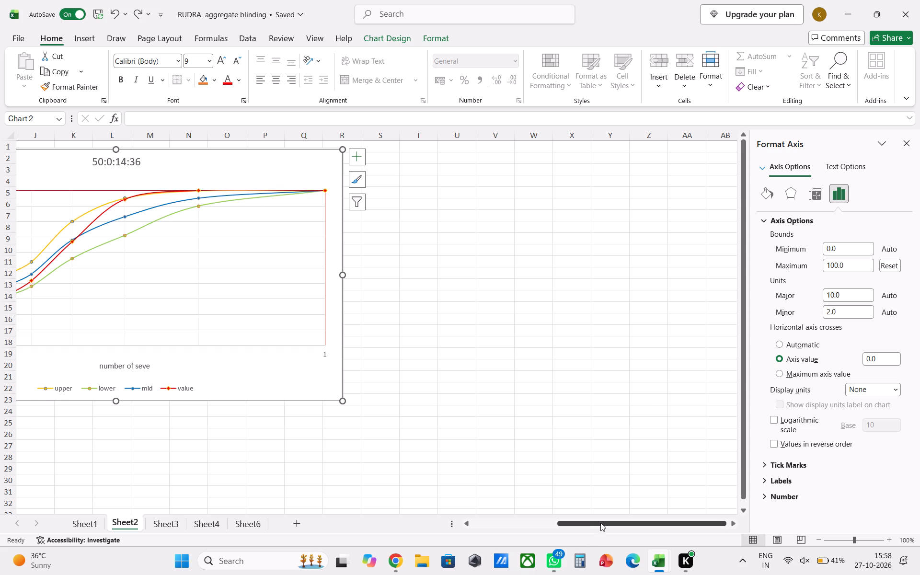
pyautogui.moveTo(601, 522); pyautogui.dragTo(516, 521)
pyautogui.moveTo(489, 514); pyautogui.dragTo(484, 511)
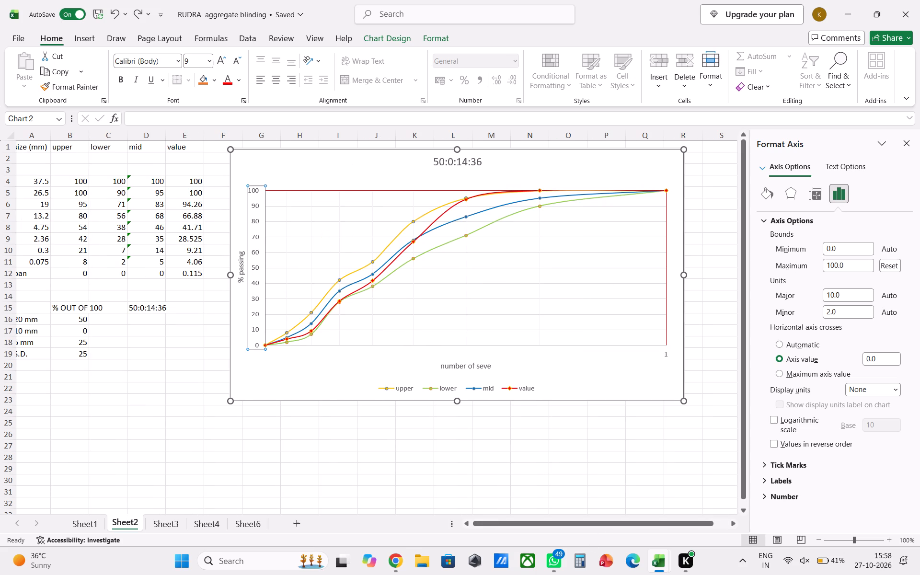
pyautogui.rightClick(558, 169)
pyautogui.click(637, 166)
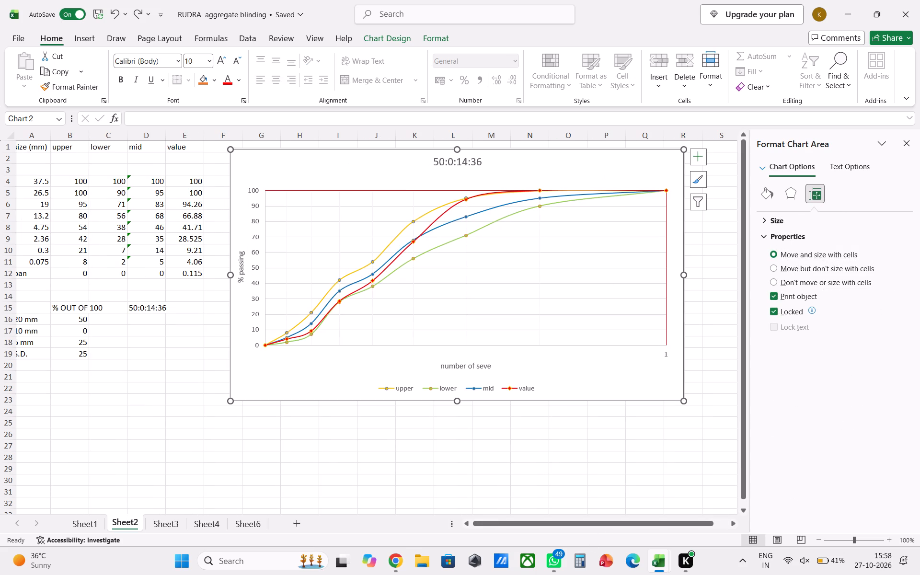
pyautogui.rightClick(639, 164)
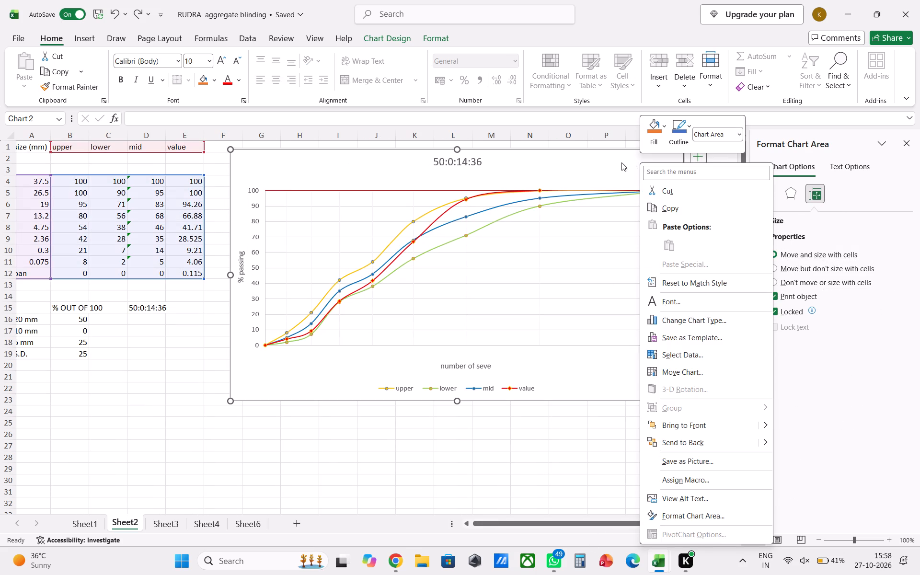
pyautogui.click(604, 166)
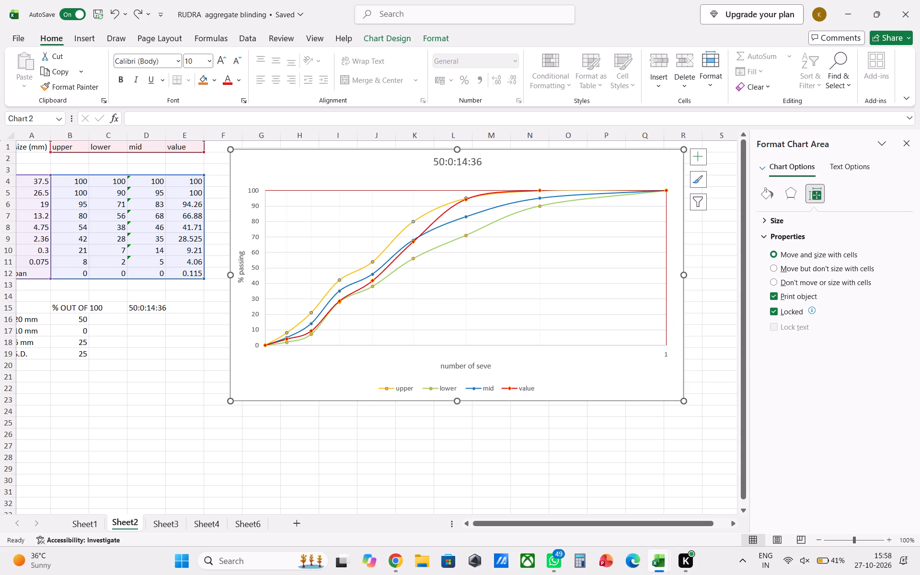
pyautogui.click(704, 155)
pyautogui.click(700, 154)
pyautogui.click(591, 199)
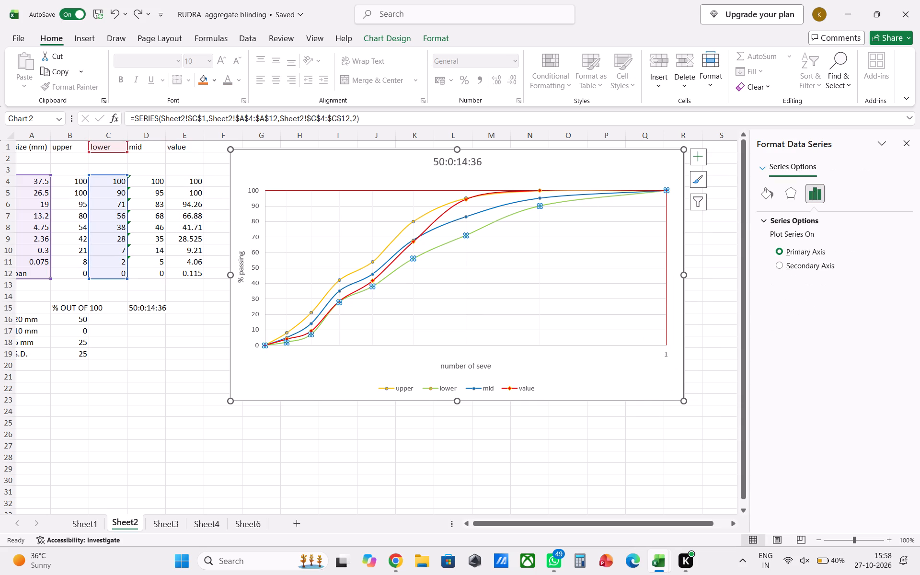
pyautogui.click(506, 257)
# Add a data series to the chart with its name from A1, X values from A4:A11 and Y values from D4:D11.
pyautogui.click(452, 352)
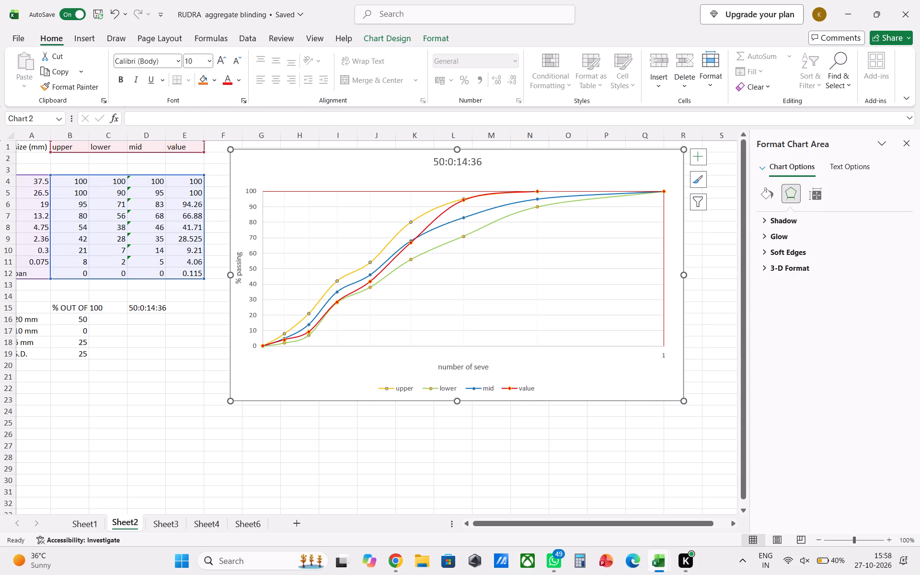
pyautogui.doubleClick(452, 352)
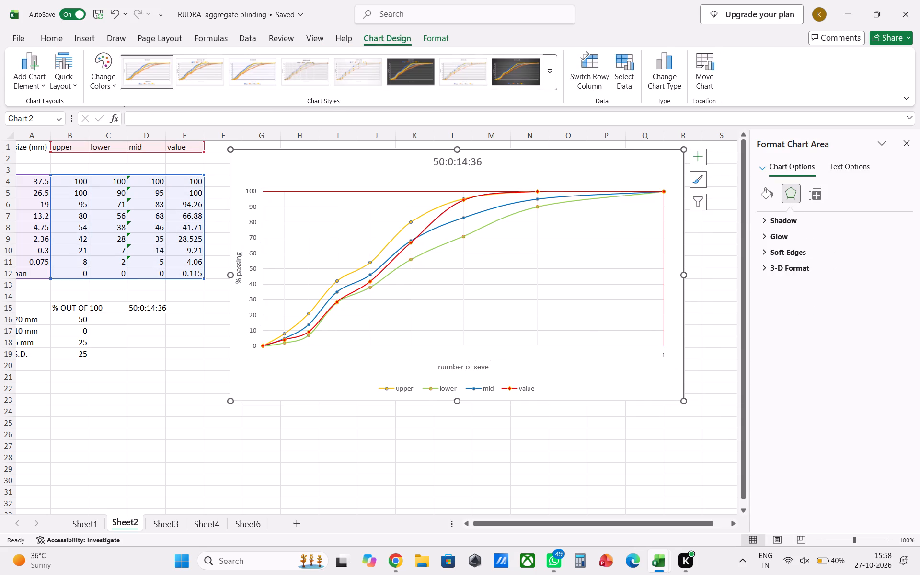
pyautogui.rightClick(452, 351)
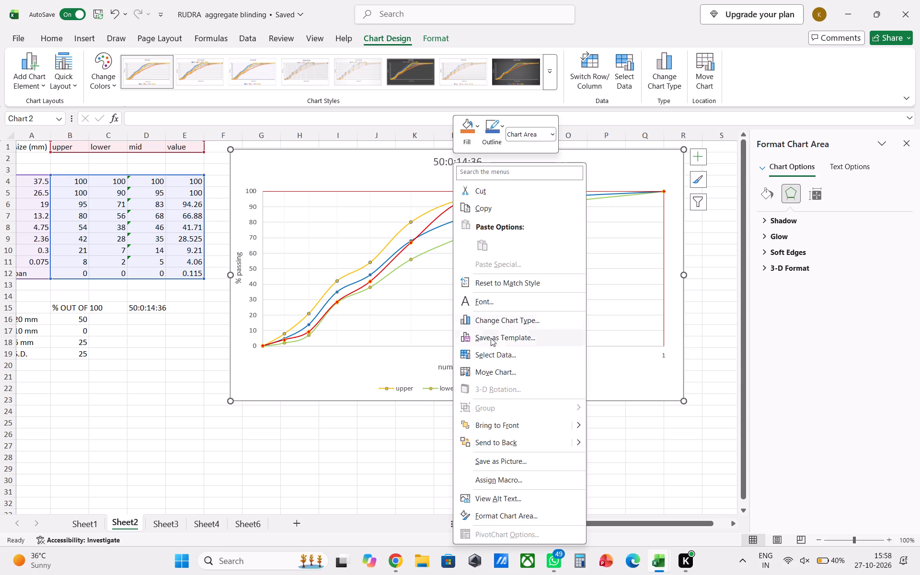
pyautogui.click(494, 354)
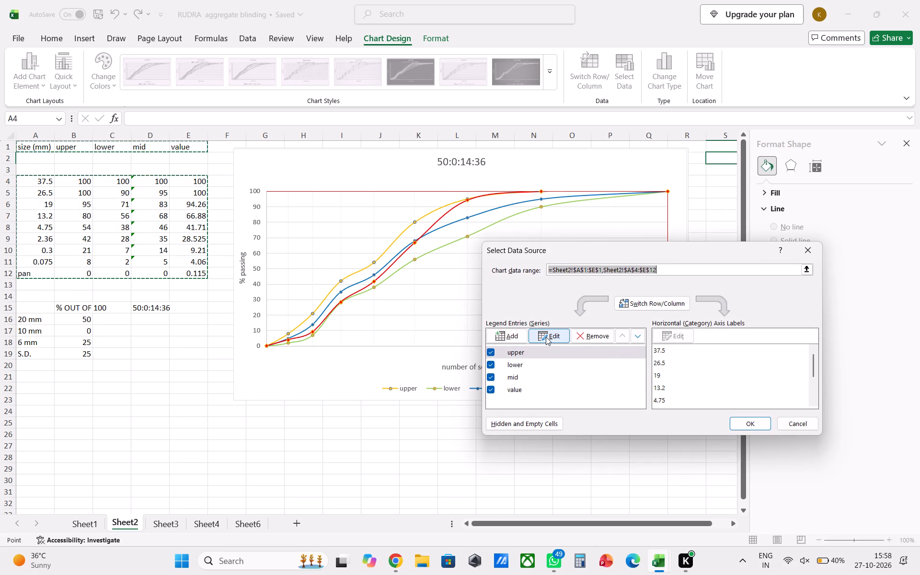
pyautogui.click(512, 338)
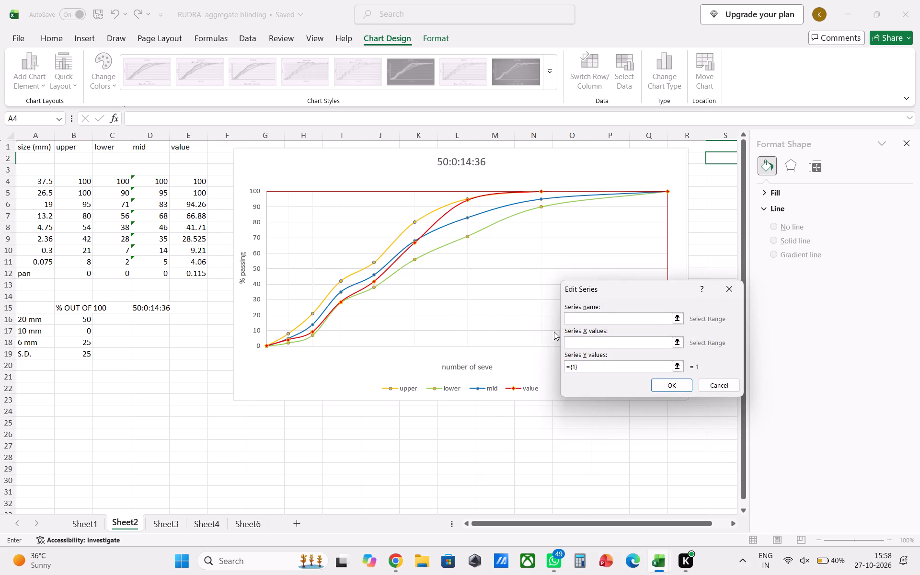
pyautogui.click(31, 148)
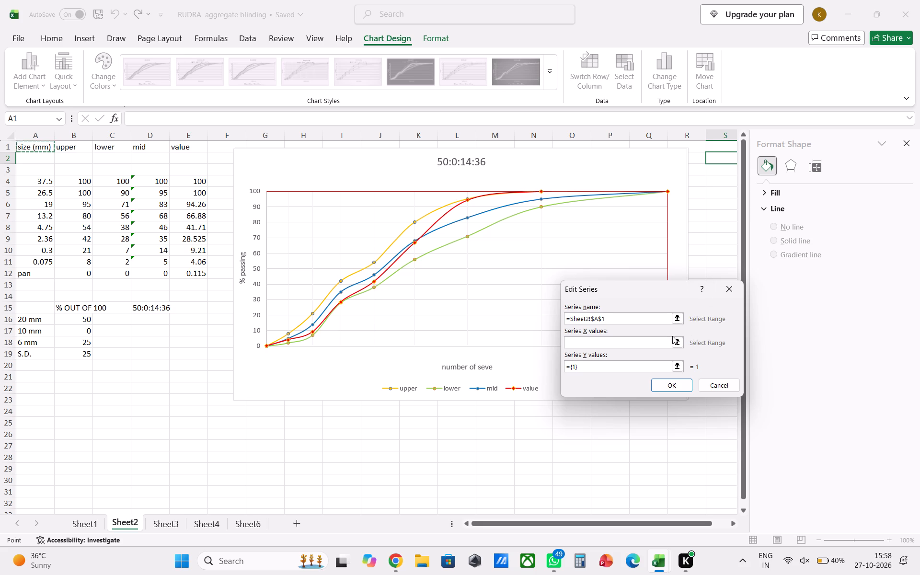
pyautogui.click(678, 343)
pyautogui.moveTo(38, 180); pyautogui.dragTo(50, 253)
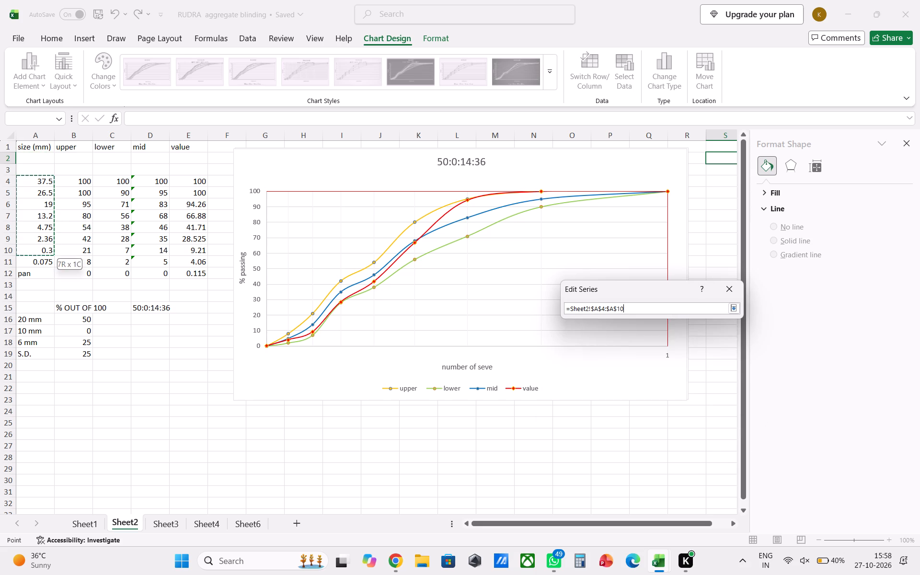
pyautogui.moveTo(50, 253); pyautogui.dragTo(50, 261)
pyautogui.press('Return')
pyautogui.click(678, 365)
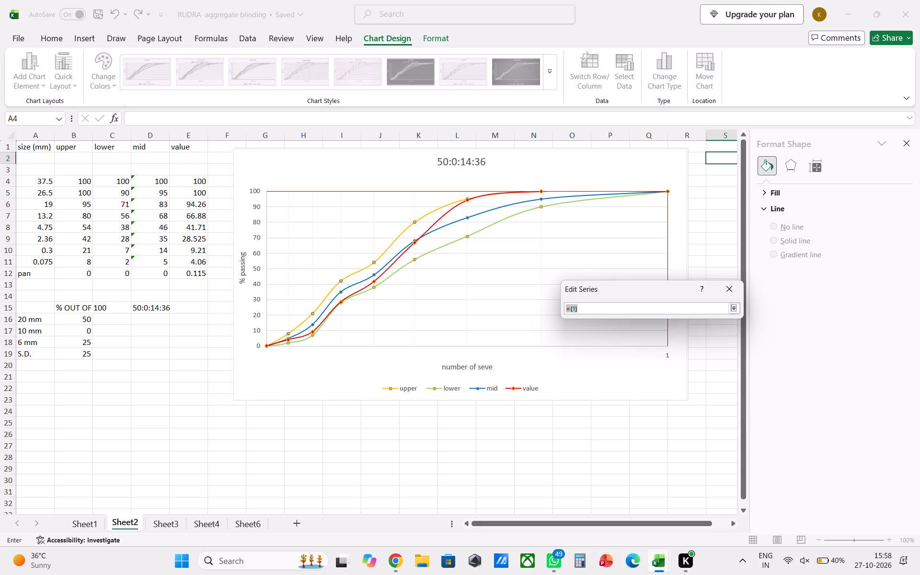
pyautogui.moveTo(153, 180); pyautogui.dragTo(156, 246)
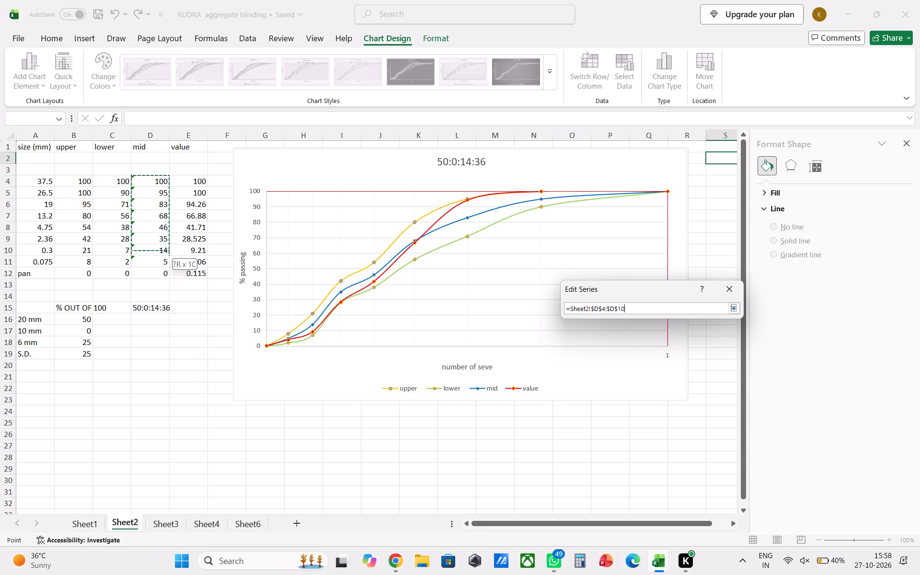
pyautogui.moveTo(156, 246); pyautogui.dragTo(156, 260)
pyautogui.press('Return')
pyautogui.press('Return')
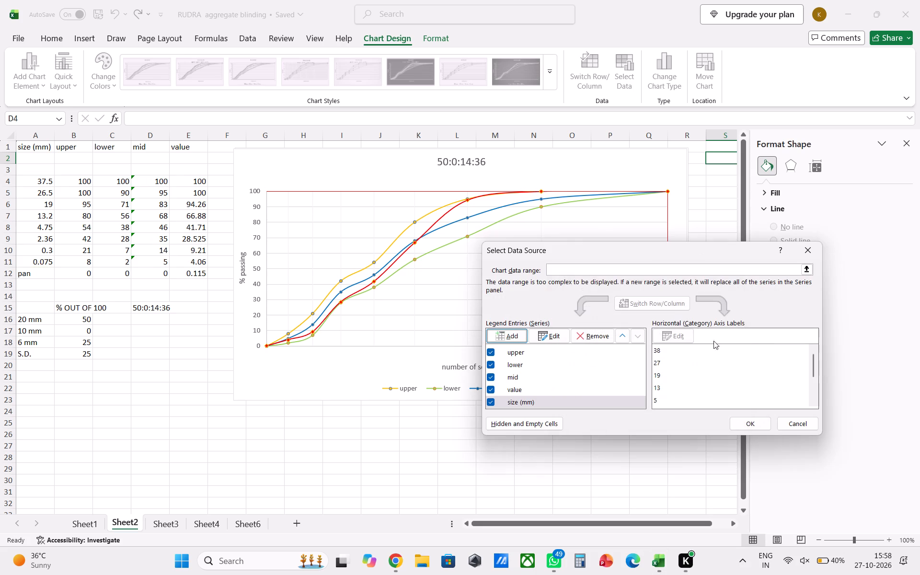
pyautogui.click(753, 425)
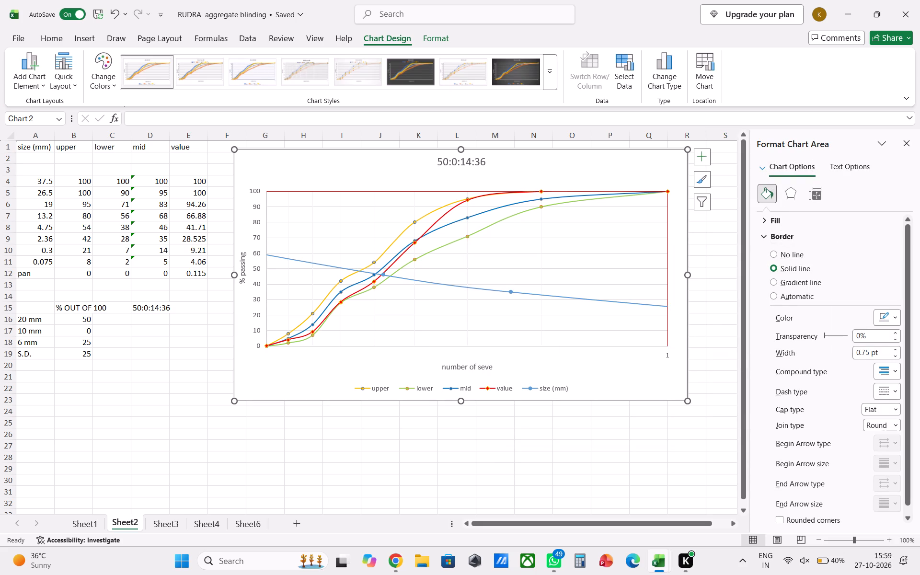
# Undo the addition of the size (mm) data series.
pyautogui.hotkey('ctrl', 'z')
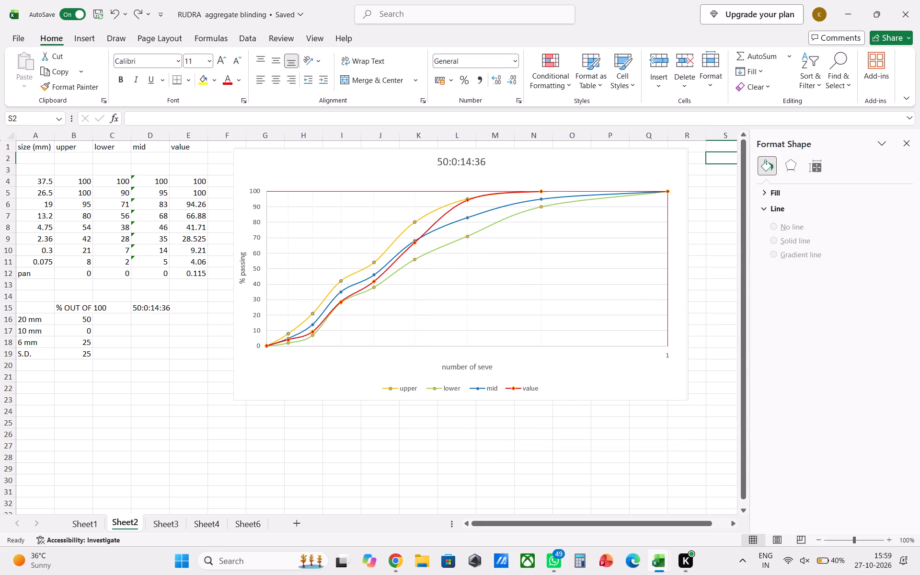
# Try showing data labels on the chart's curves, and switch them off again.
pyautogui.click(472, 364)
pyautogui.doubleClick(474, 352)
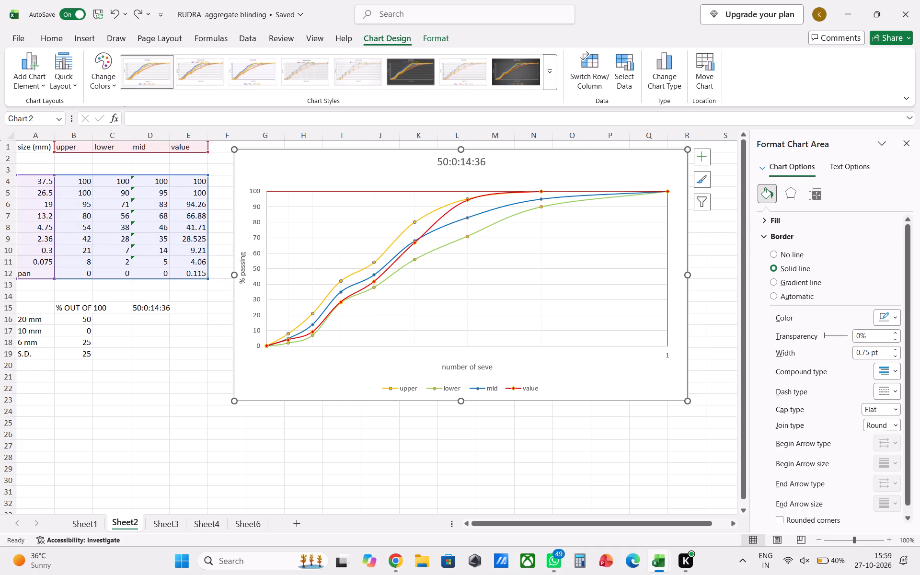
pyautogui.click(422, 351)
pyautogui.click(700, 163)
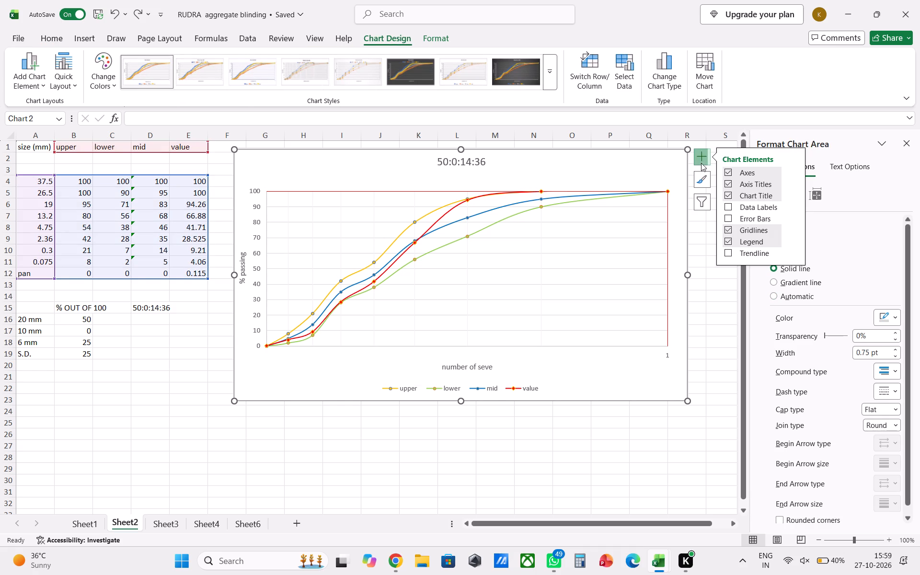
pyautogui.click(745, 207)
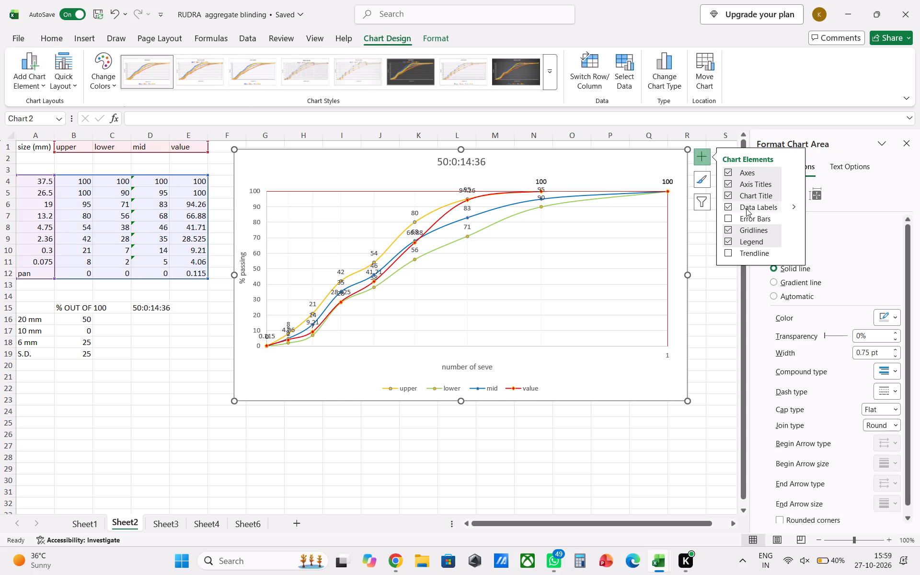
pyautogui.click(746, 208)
# Replace the chart's custom axis titles with default ones by removing and re-adding the axis titles.
pyautogui.click(753, 184)
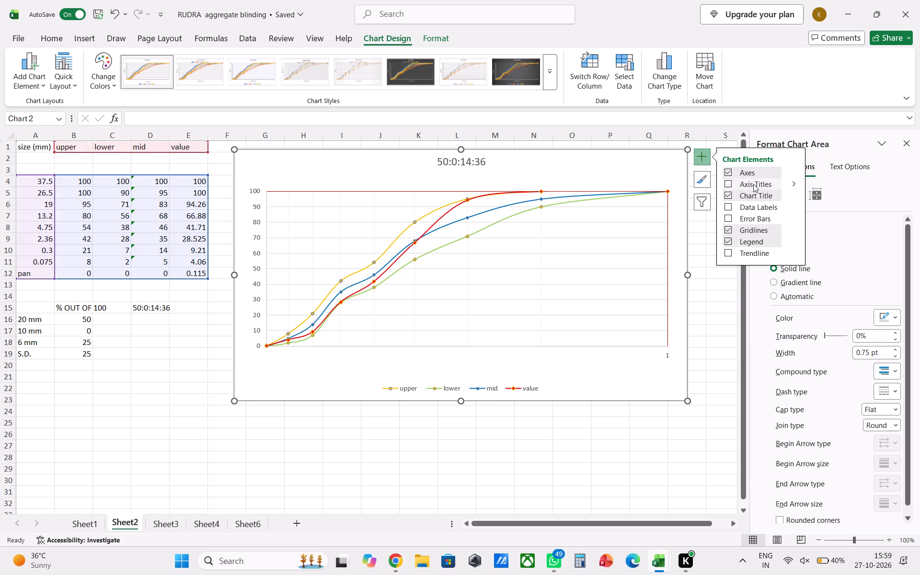
pyautogui.click(765, 186)
pyautogui.click(793, 183)
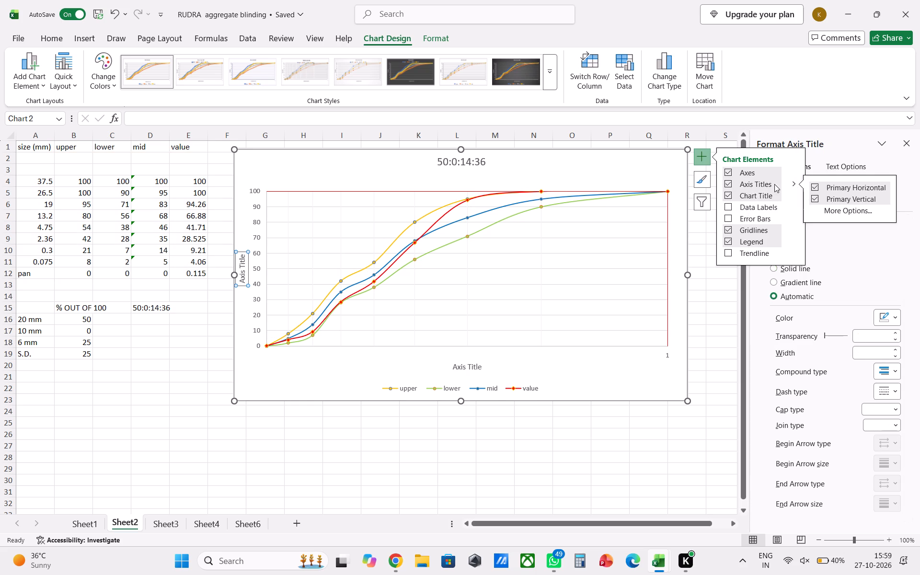
# Remove the axes from the chart.
pyautogui.click(749, 173)
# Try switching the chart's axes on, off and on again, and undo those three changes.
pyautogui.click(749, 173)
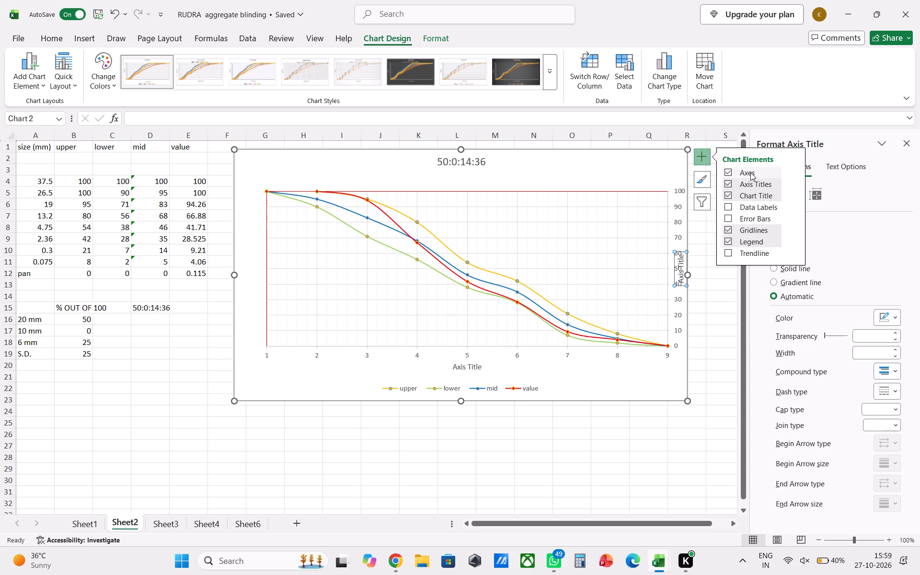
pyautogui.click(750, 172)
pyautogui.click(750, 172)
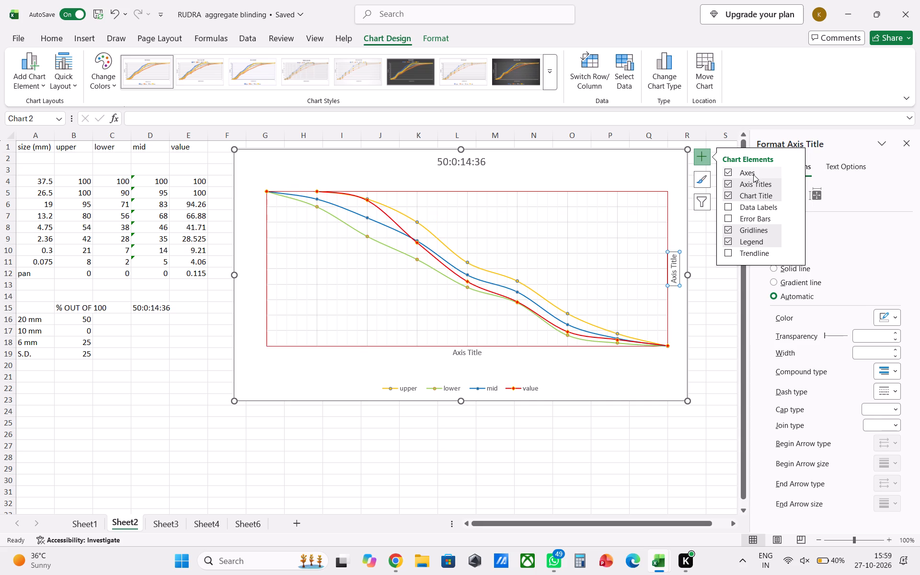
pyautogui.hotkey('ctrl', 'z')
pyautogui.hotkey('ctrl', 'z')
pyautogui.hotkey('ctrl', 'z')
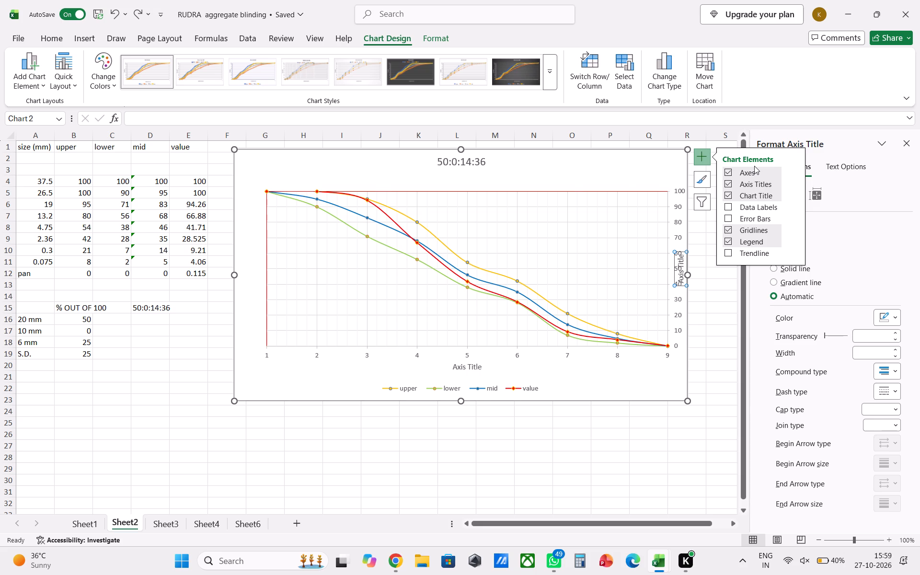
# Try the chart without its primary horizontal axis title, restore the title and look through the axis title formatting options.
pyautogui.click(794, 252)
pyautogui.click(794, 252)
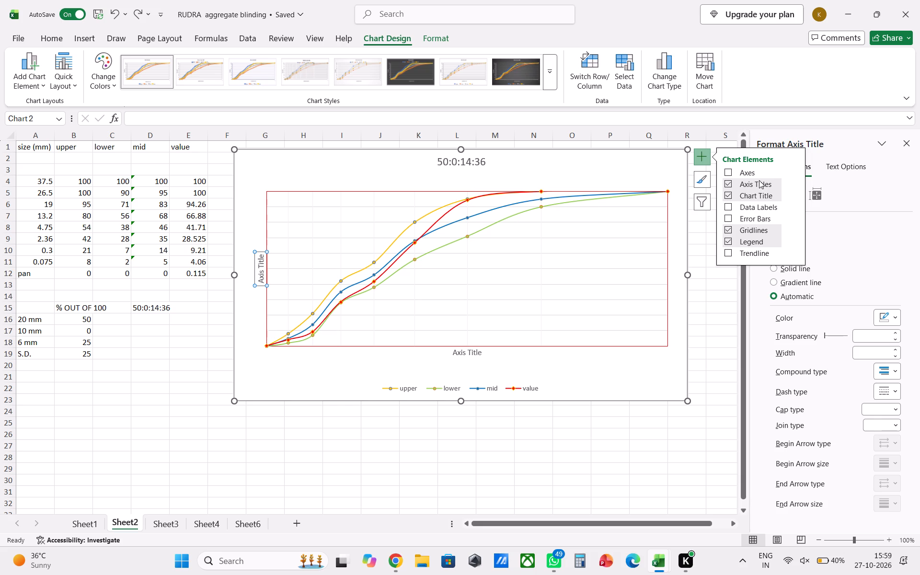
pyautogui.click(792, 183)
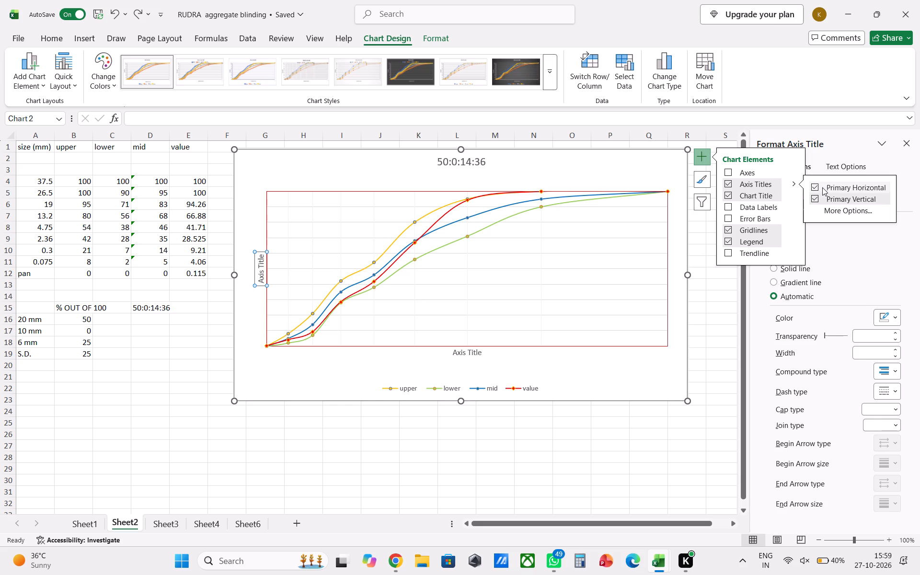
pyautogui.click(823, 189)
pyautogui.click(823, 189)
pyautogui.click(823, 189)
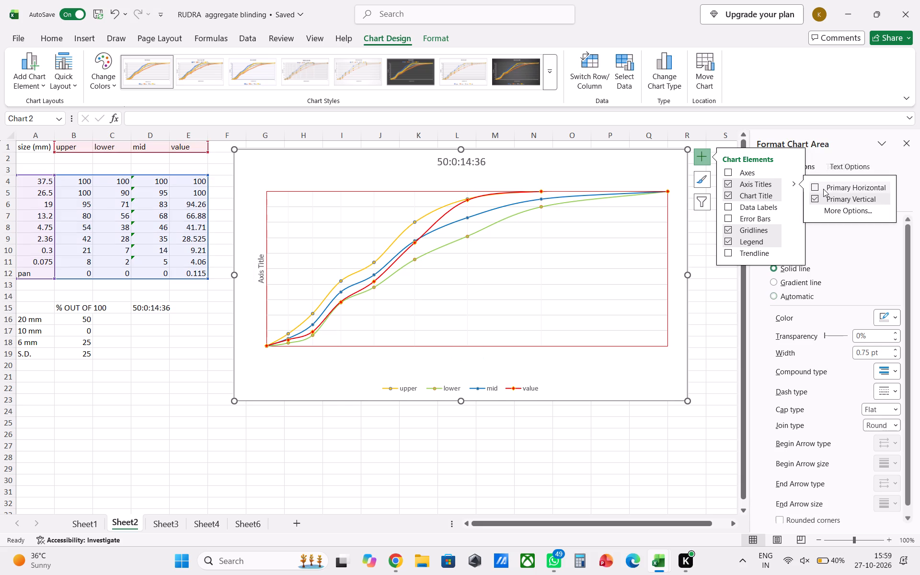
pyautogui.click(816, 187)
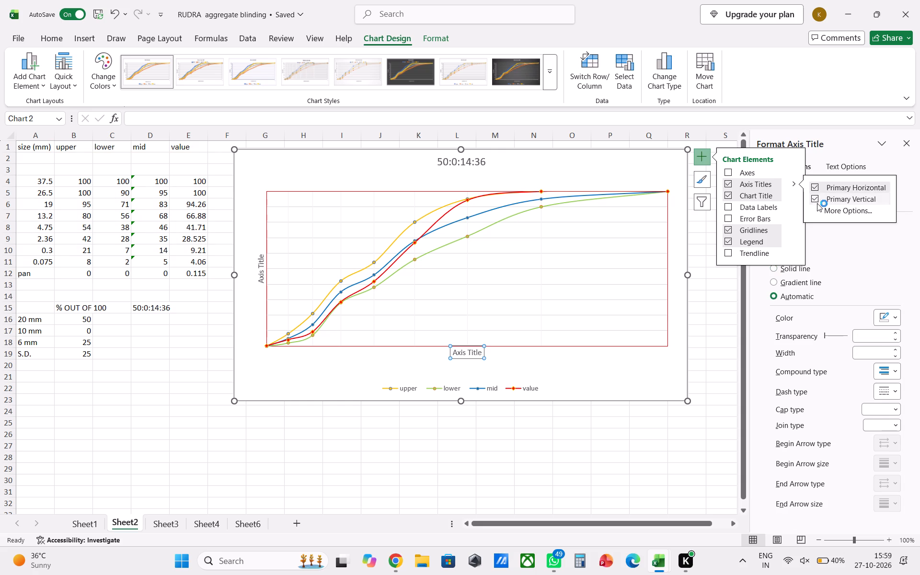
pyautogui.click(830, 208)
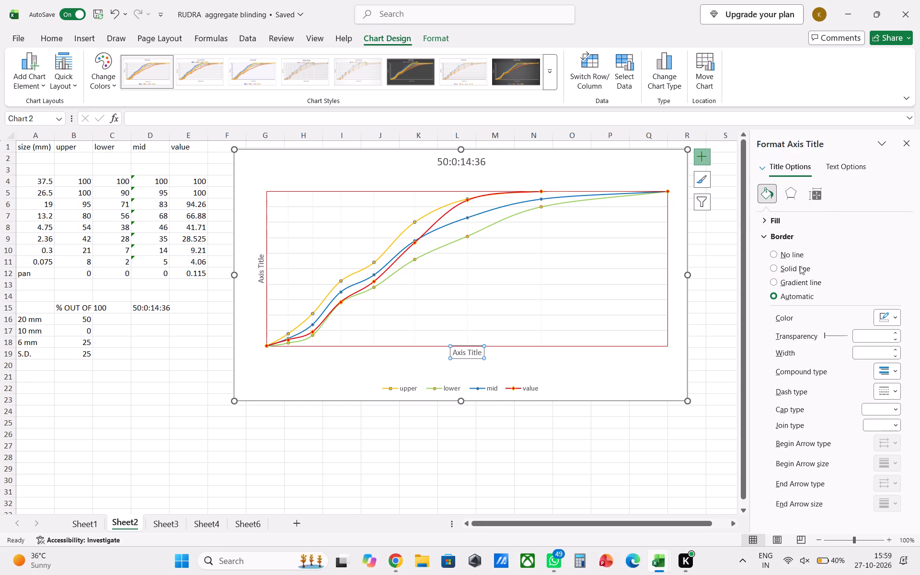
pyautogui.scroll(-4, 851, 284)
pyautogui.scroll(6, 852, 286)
# Insert a new blank Scatter chart on Sheet2 with empty cell D19 selected.
pyautogui.click(175, 407)
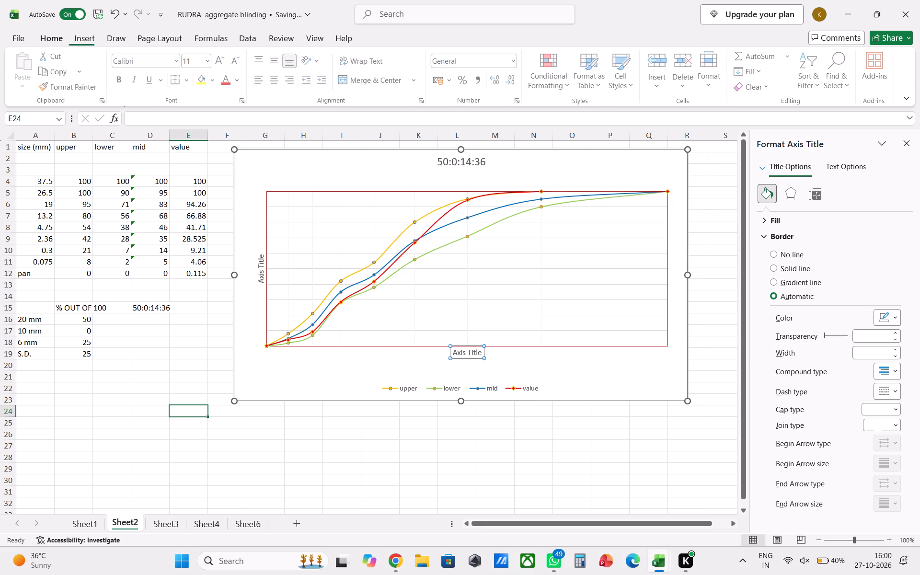
pyautogui.click(146, 351)
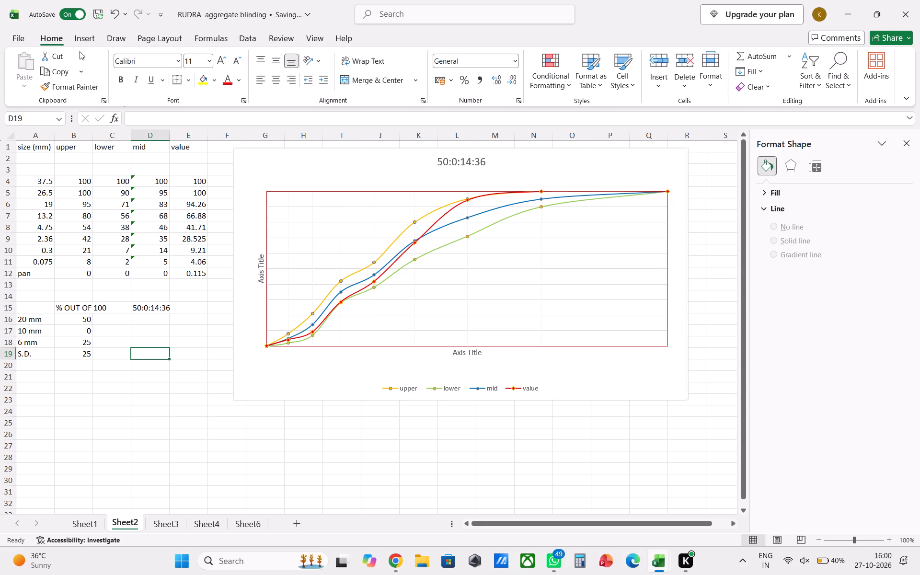
pyautogui.click(84, 38)
pyautogui.click(287, 74)
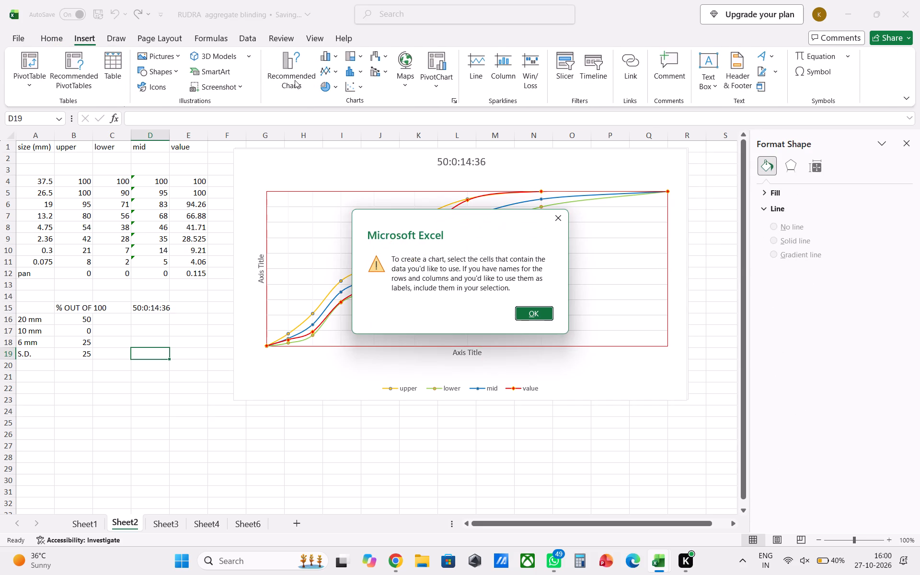
pyautogui.click(560, 220)
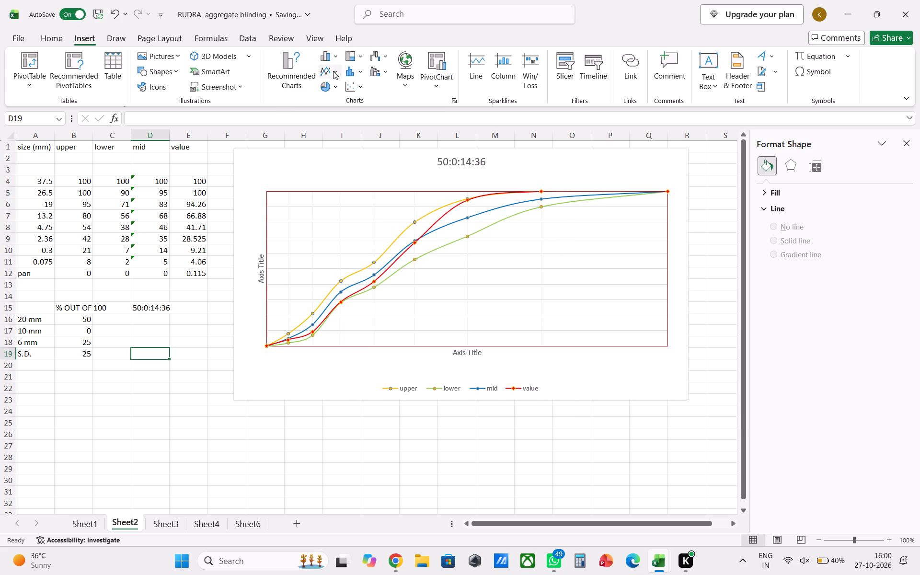
pyautogui.click(350, 89)
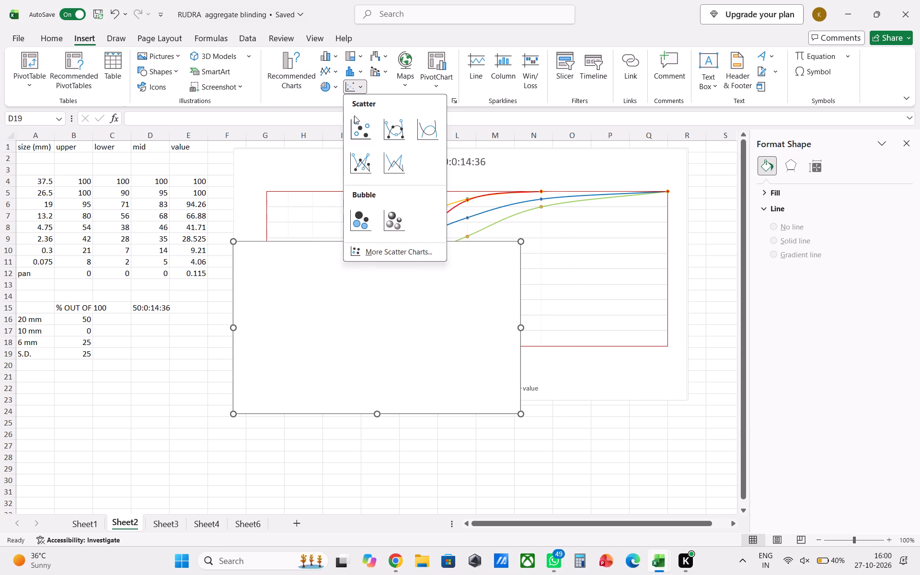
pyautogui.click(359, 132)
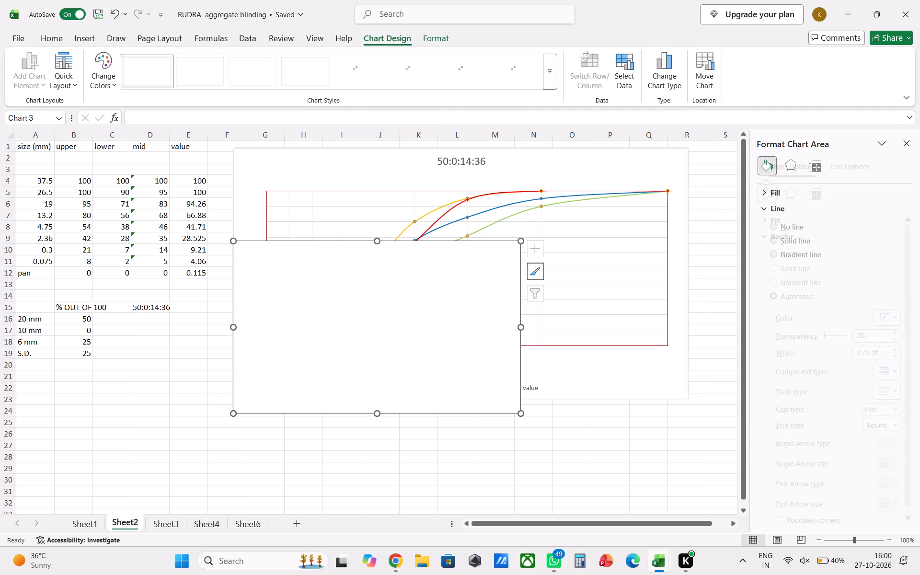
# Move the blank scatter chart down and slightly left, over the lower part of the existing gradation chart.
pyautogui.moveTo(377, 266); pyautogui.dragTo(358, 326)
pyautogui.rightClick(391, 309)
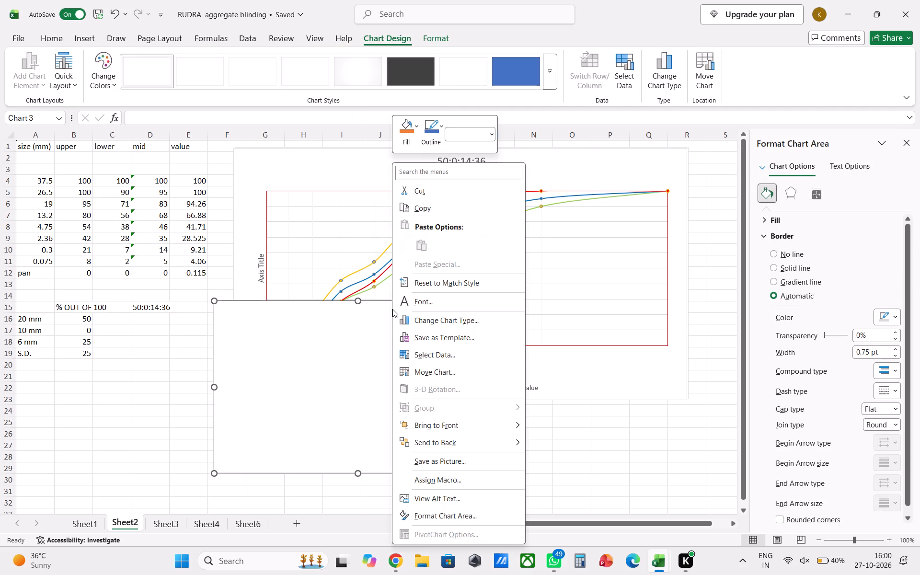
pyautogui.click(362, 316)
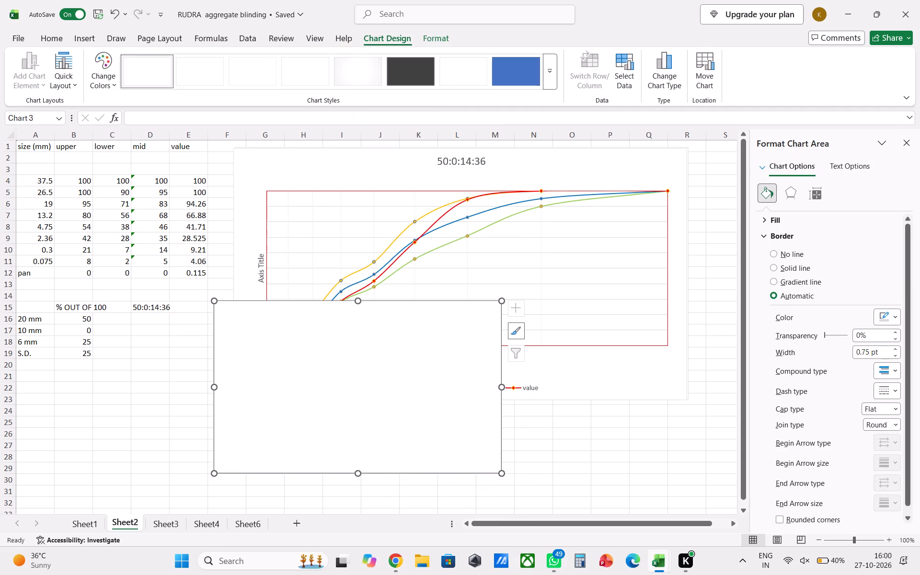
# Add a series to the blank chart with its name from A1, X values A4:A11 and Y values B4:B11.
pyautogui.rightClick(485, 308)
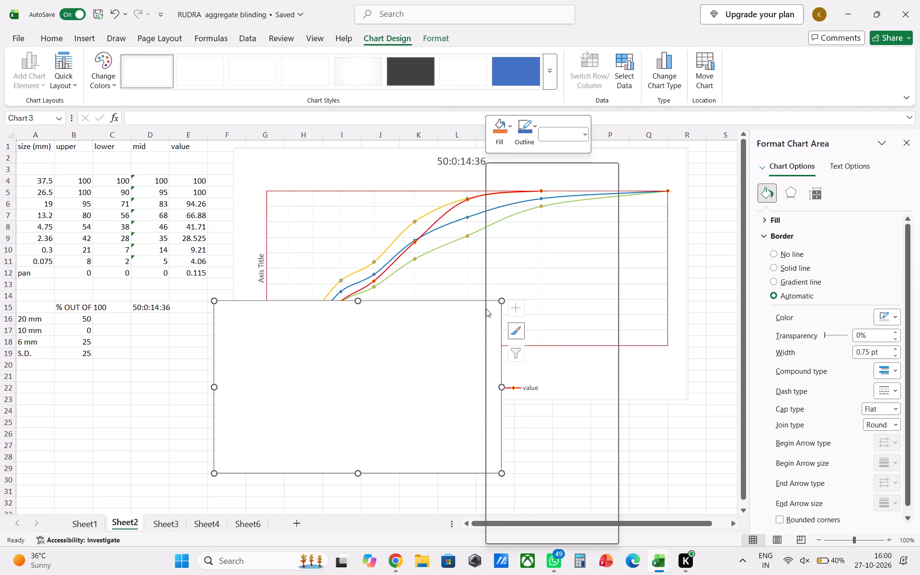
pyautogui.click(540, 350)
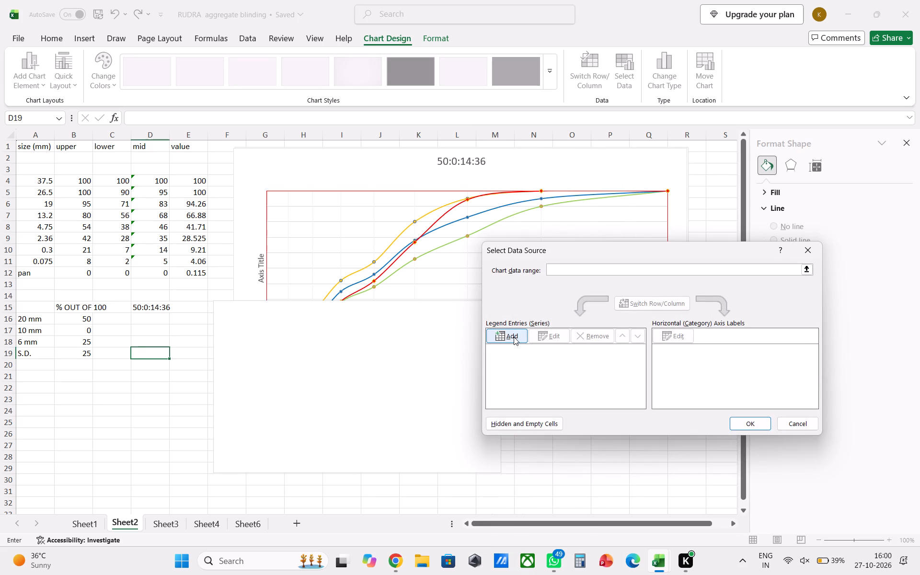
pyautogui.click(514, 337)
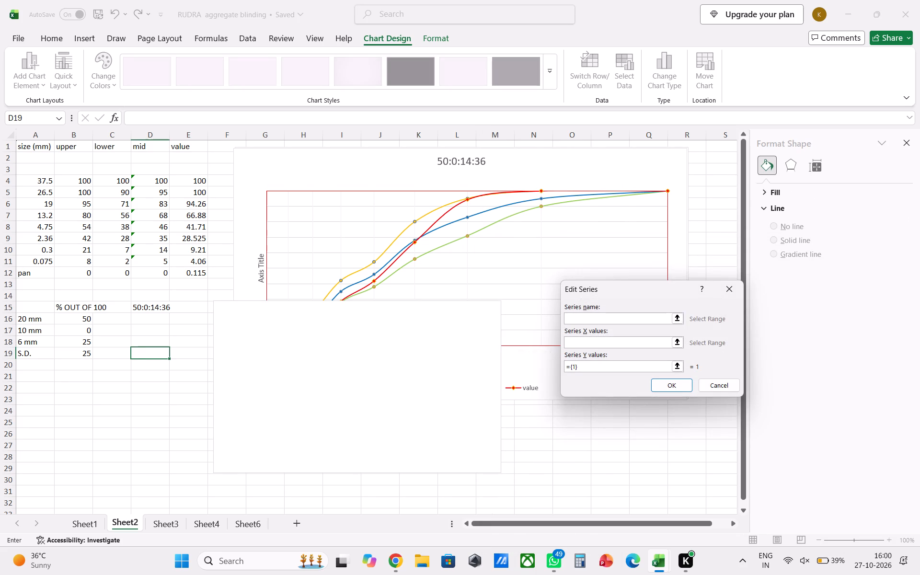
pyautogui.click(27, 148)
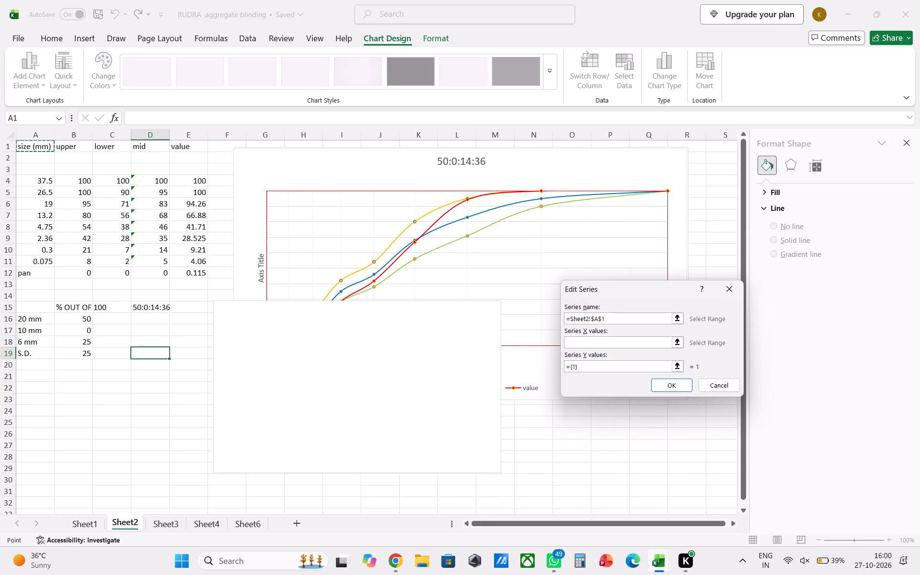
pyautogui.click(675, 342)
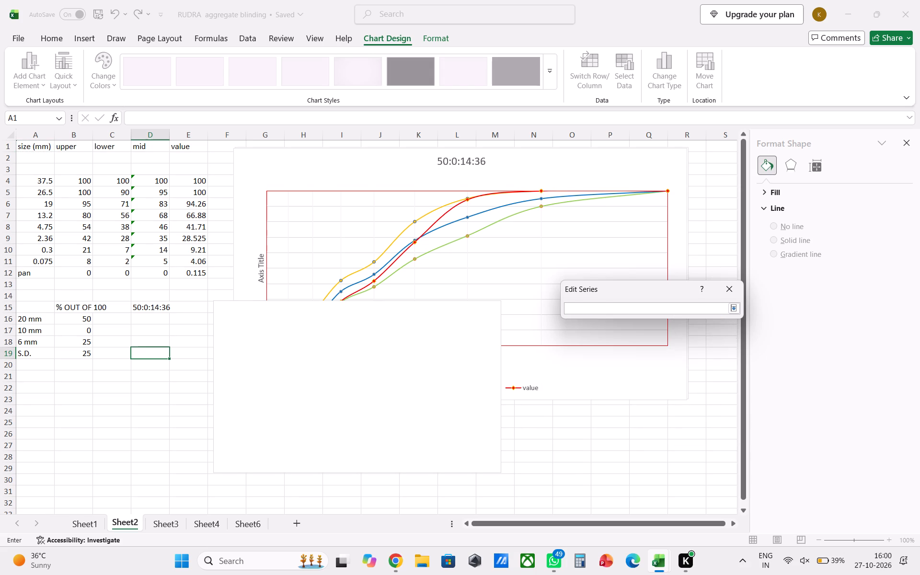
pyautogui.moveTo(46, 179); pyautogui.dragTo(43, 264)
pyautogui.press('Return')
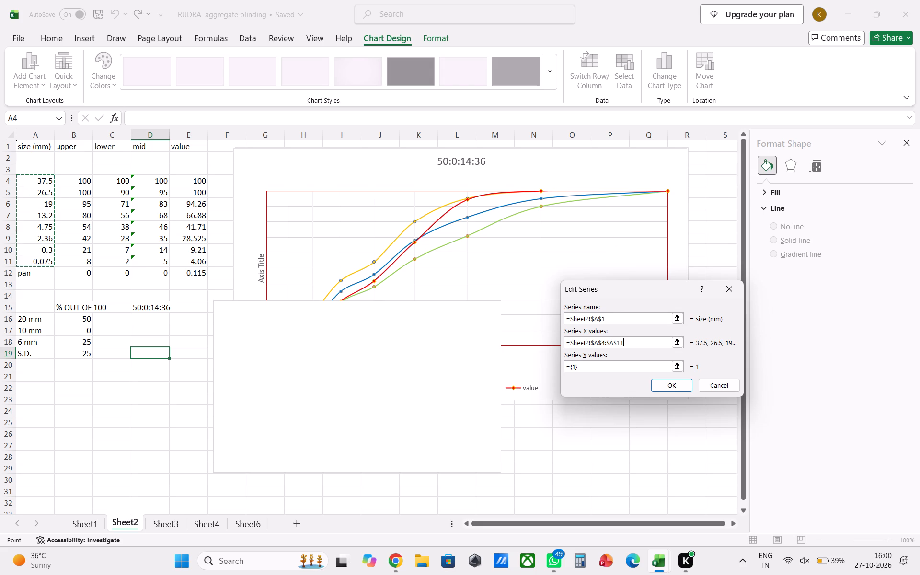
pyautogui.click(679, 368)
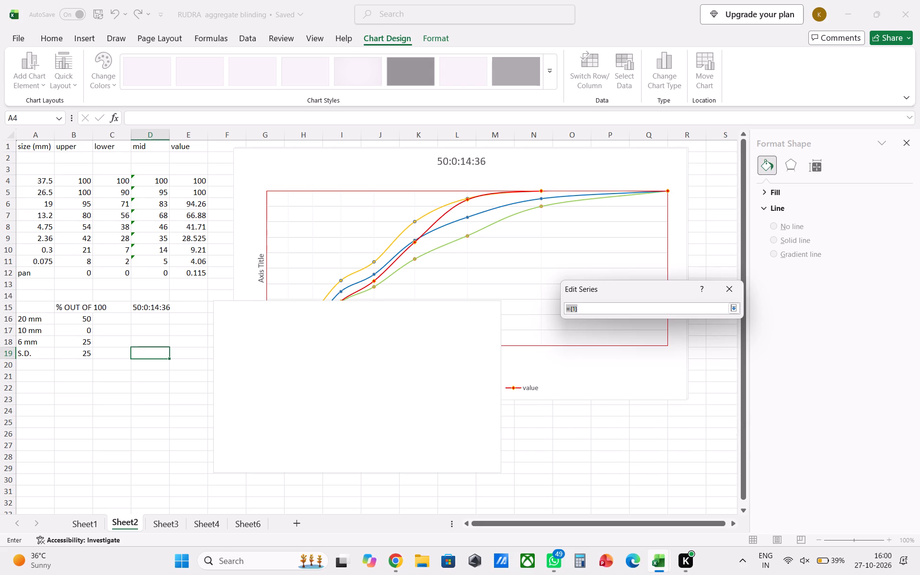
pyautogui.moveTo(80, 181); pyautogui.dragTo(81, 259)
pyautogui.press('Return')
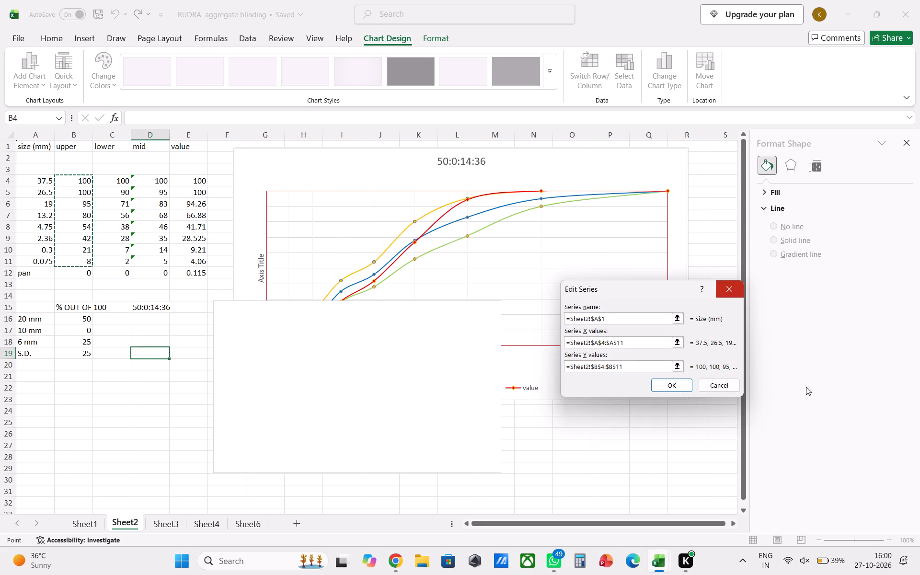
pyautogui.click(672, 390)
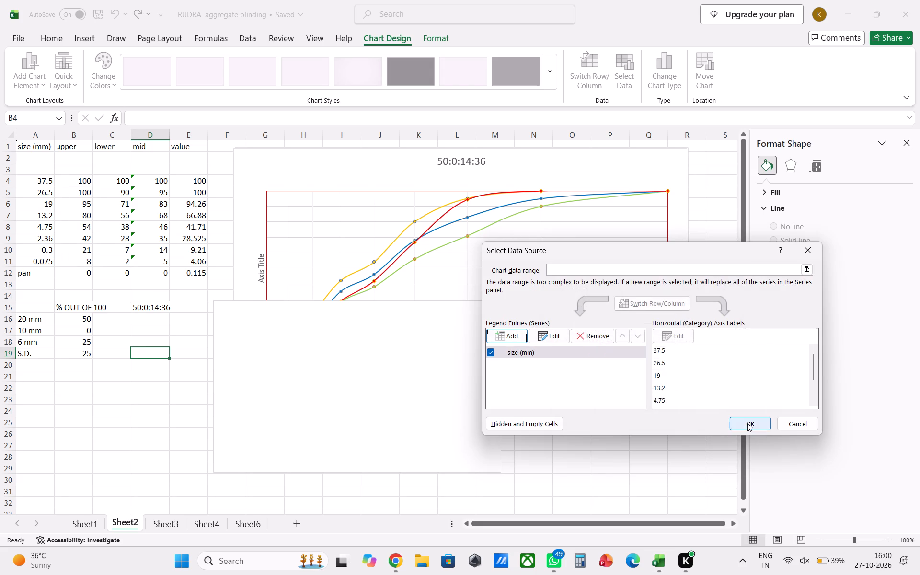
pyautogui.click(747, 424)
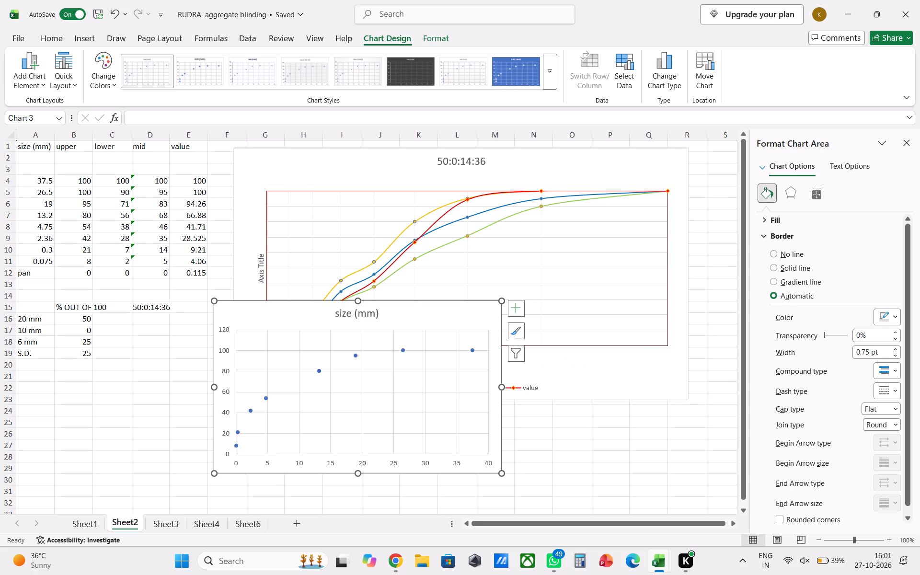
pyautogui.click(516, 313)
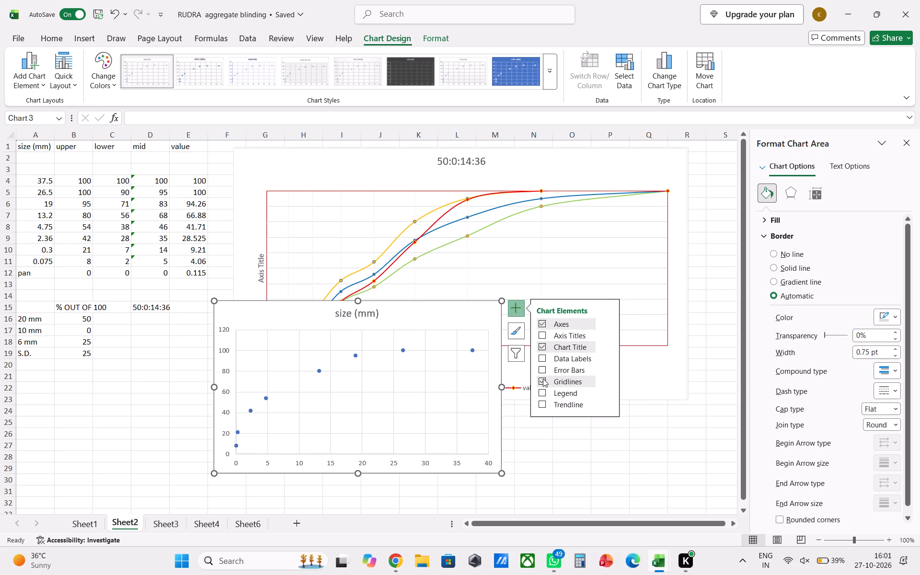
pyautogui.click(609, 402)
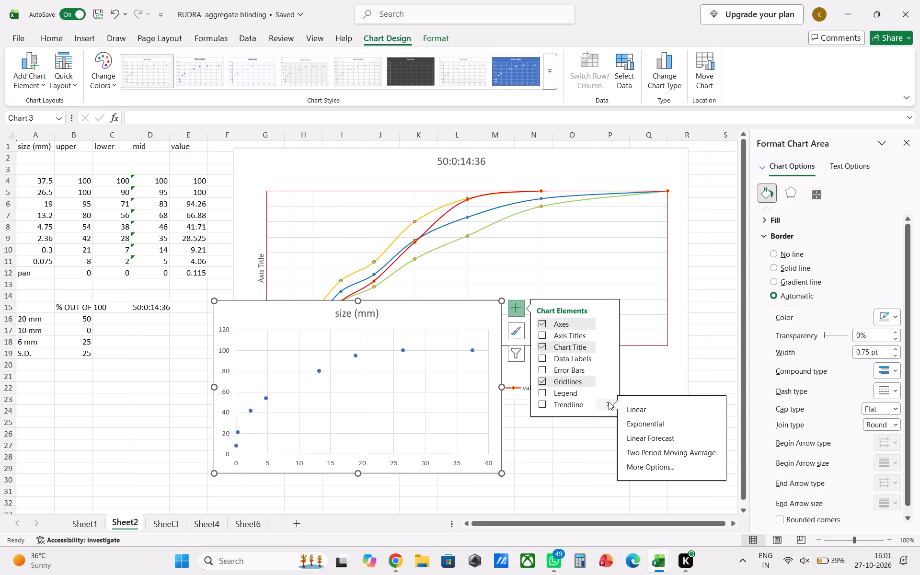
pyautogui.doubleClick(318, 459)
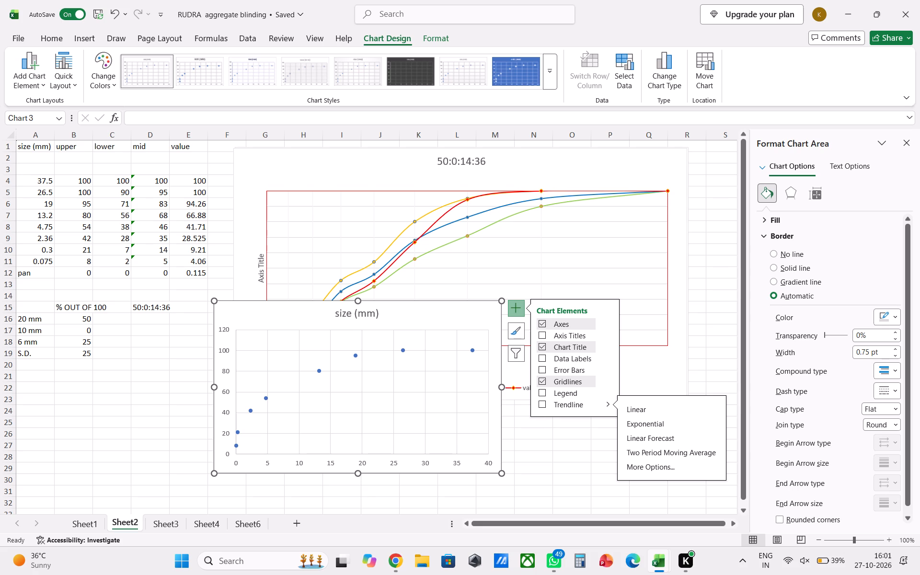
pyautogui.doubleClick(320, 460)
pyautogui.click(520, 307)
# Apply a base 10 logarithmic scale to the new chart's horizontal axis.
pyautogui.doubleClick(372, 460)
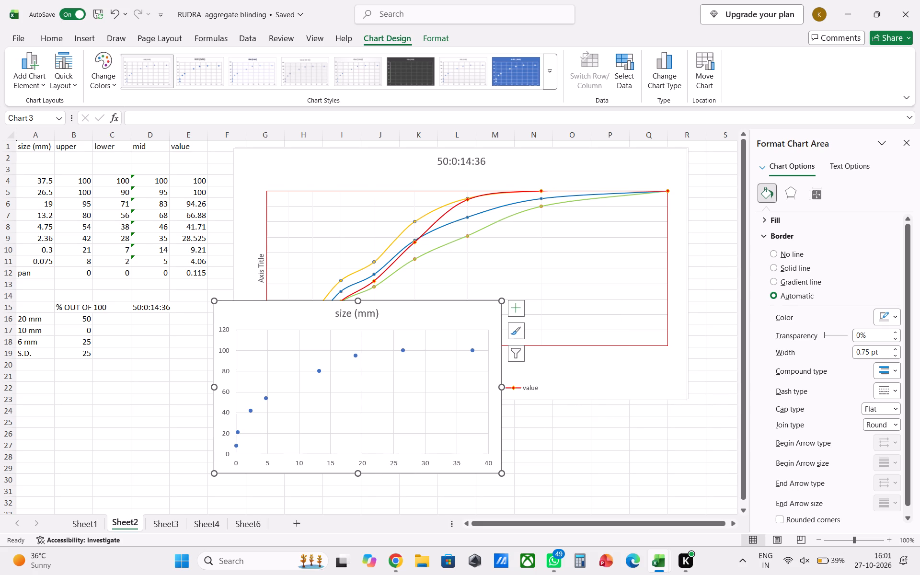
pyautogui.doubleClick(367, 462)
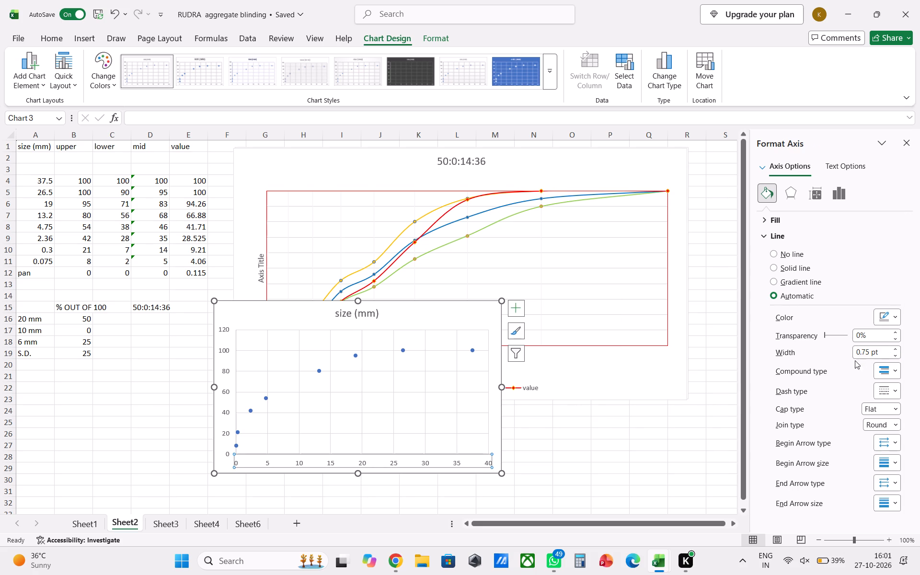
pyautogui.scroll(-5, 823, 330)
pyautogui.click(836, 183)
pyautogui.click(837, 202)
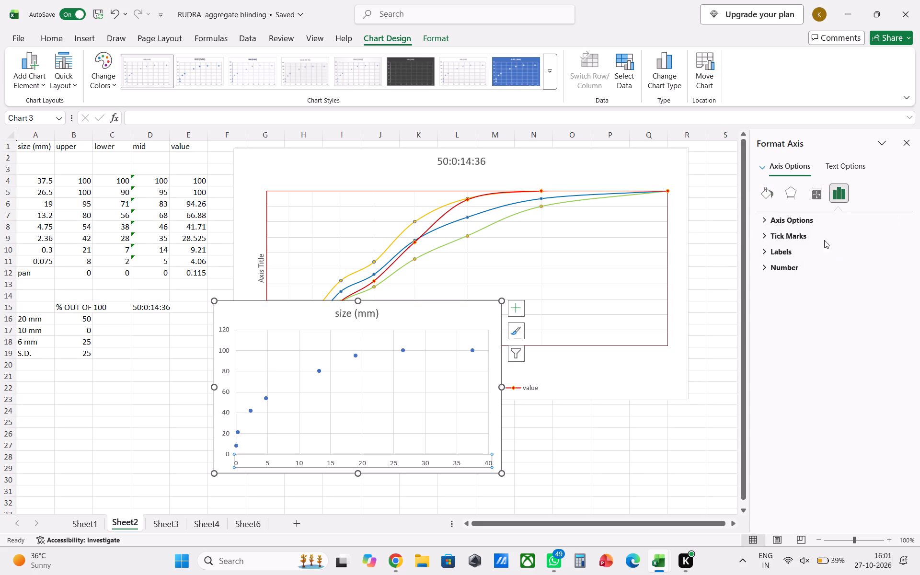
pyautogui.click(815, 192)
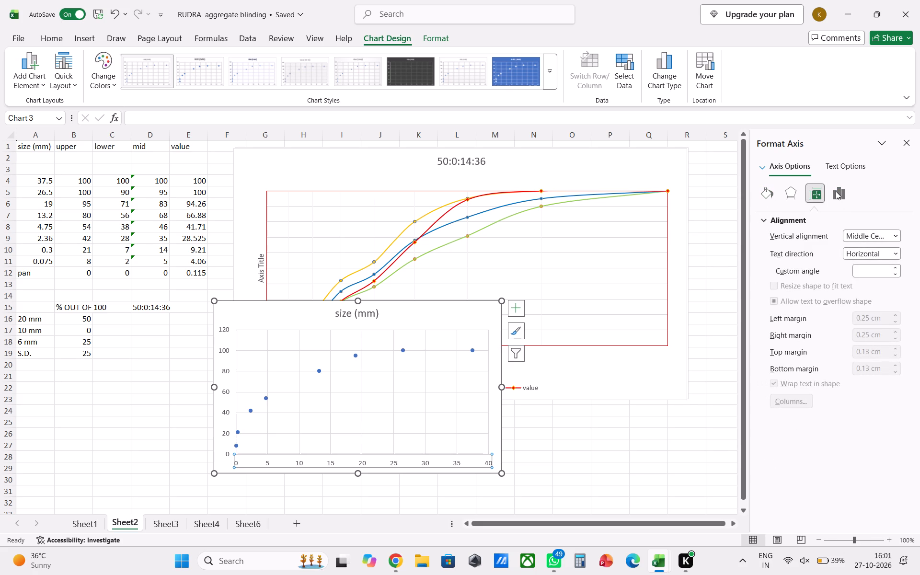
pyautogui.click(836, 191)
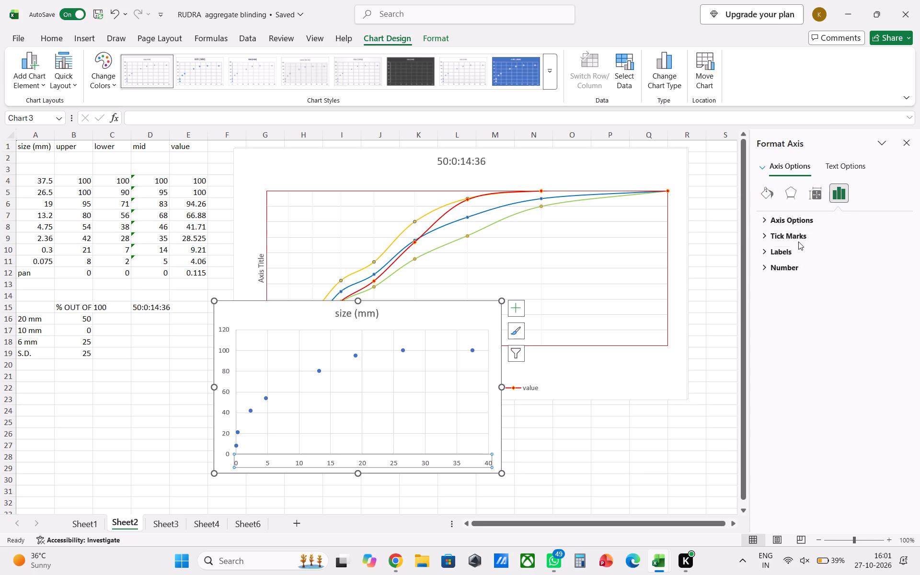
pyautogui.click(806, 218)
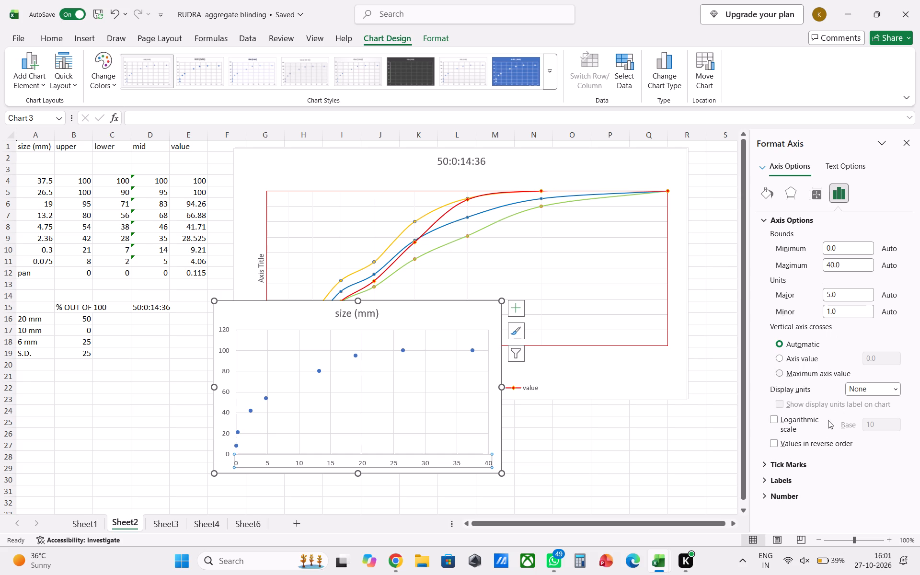
pyautogui.click(772, 419)
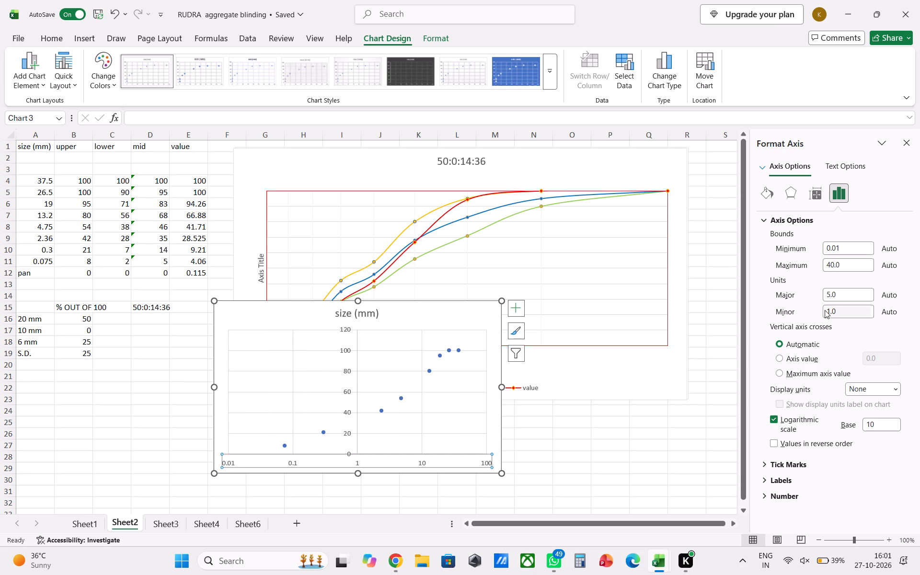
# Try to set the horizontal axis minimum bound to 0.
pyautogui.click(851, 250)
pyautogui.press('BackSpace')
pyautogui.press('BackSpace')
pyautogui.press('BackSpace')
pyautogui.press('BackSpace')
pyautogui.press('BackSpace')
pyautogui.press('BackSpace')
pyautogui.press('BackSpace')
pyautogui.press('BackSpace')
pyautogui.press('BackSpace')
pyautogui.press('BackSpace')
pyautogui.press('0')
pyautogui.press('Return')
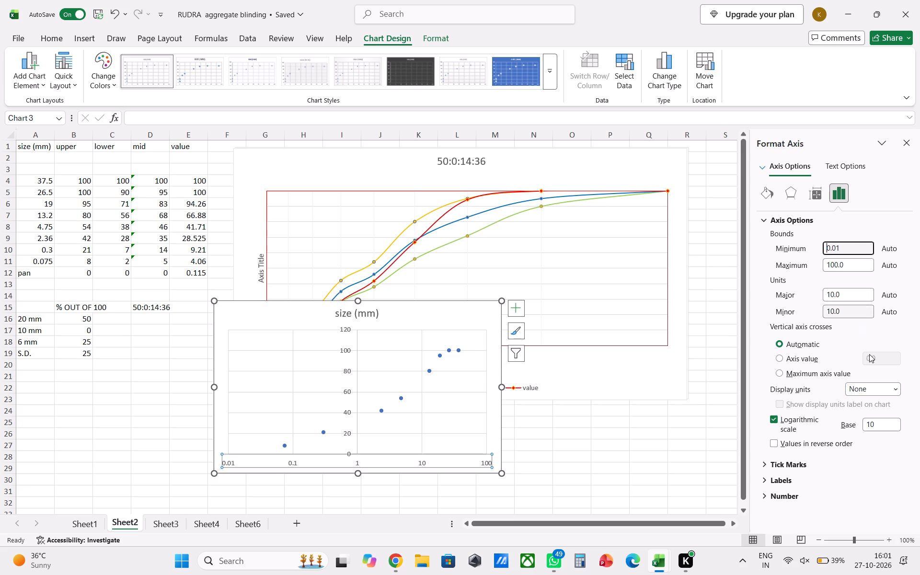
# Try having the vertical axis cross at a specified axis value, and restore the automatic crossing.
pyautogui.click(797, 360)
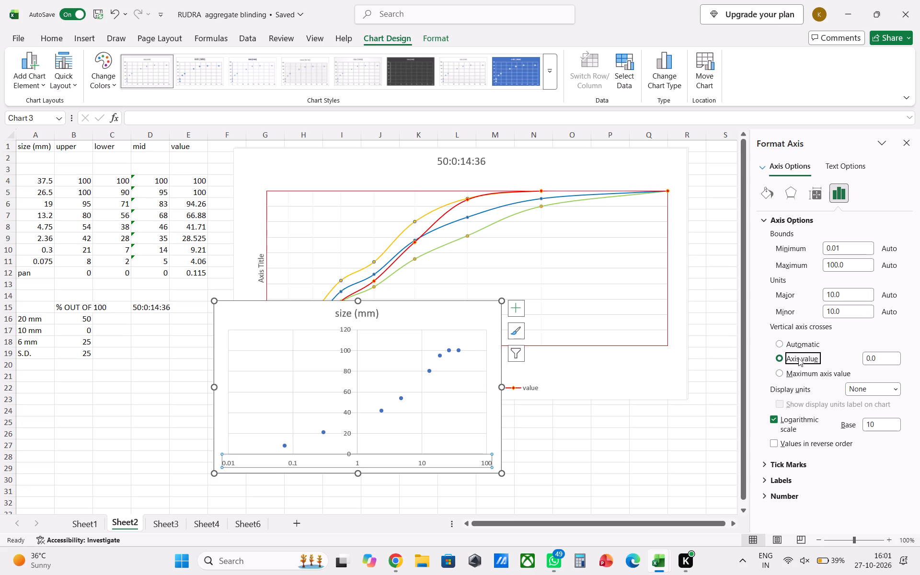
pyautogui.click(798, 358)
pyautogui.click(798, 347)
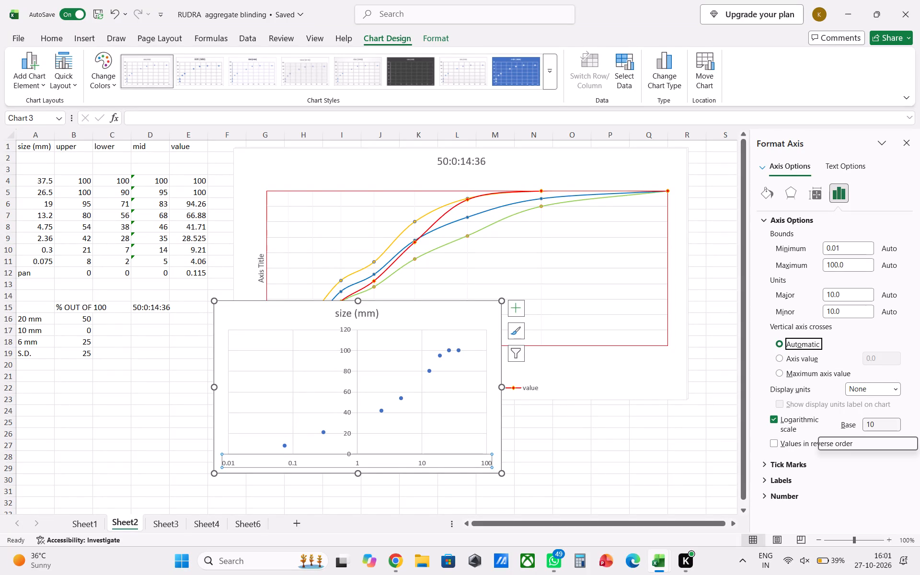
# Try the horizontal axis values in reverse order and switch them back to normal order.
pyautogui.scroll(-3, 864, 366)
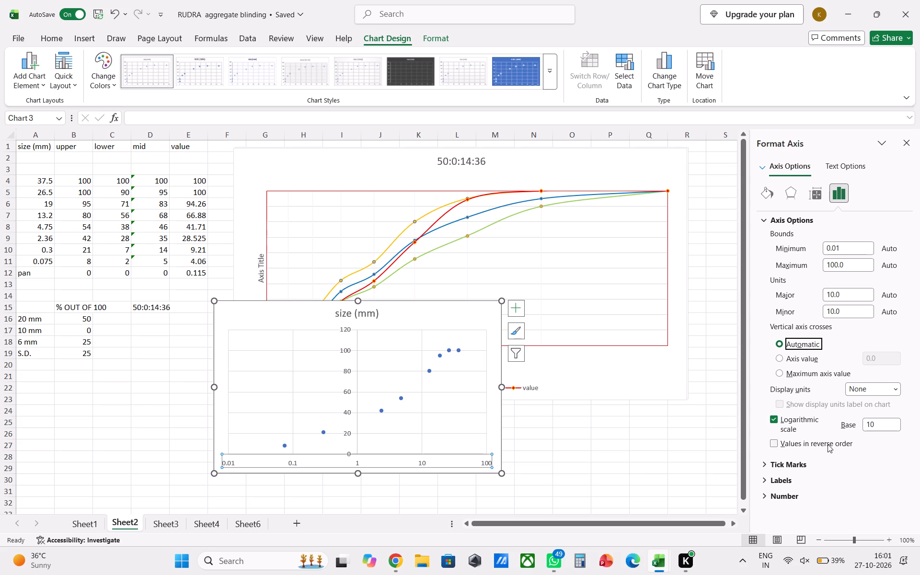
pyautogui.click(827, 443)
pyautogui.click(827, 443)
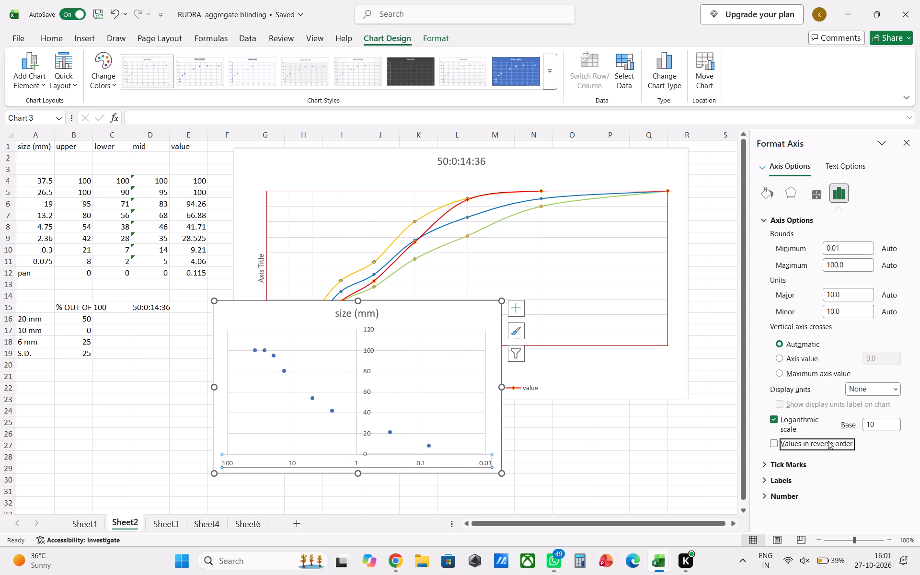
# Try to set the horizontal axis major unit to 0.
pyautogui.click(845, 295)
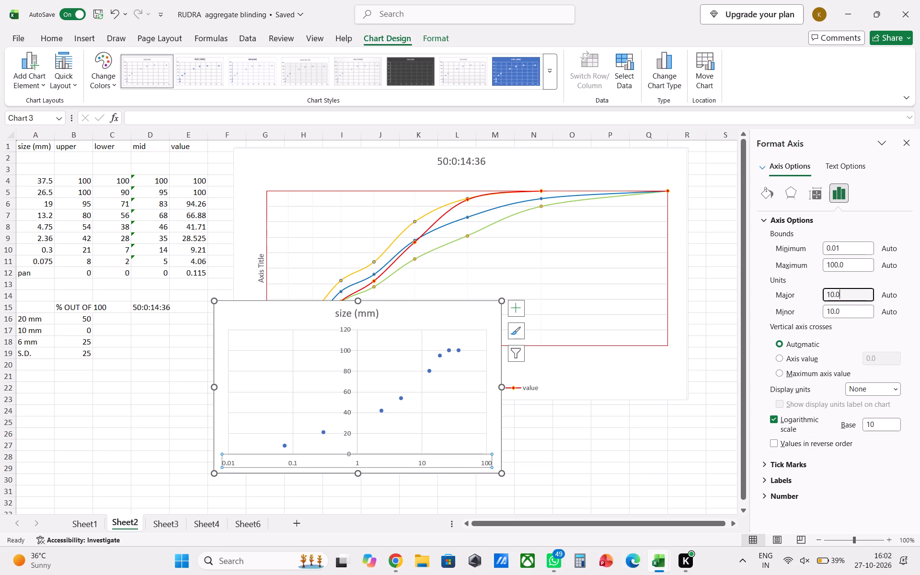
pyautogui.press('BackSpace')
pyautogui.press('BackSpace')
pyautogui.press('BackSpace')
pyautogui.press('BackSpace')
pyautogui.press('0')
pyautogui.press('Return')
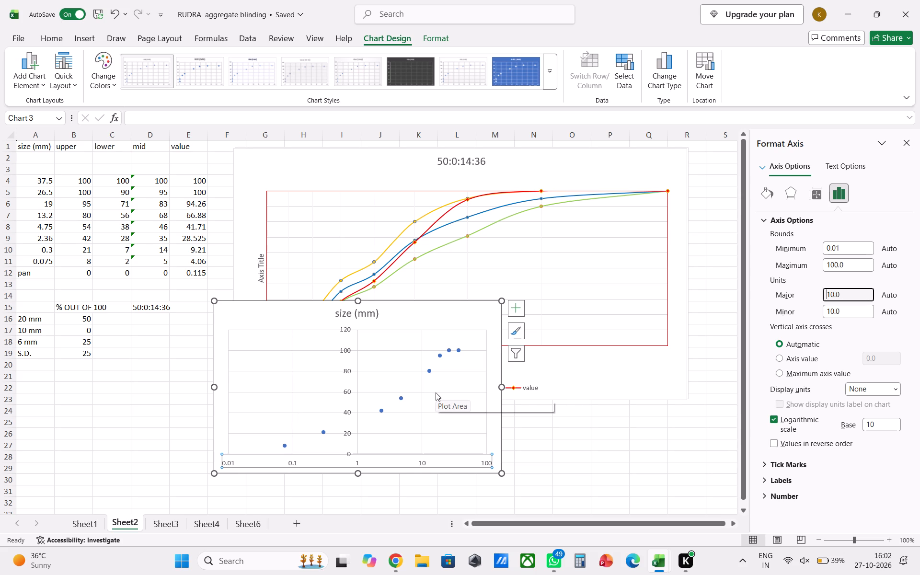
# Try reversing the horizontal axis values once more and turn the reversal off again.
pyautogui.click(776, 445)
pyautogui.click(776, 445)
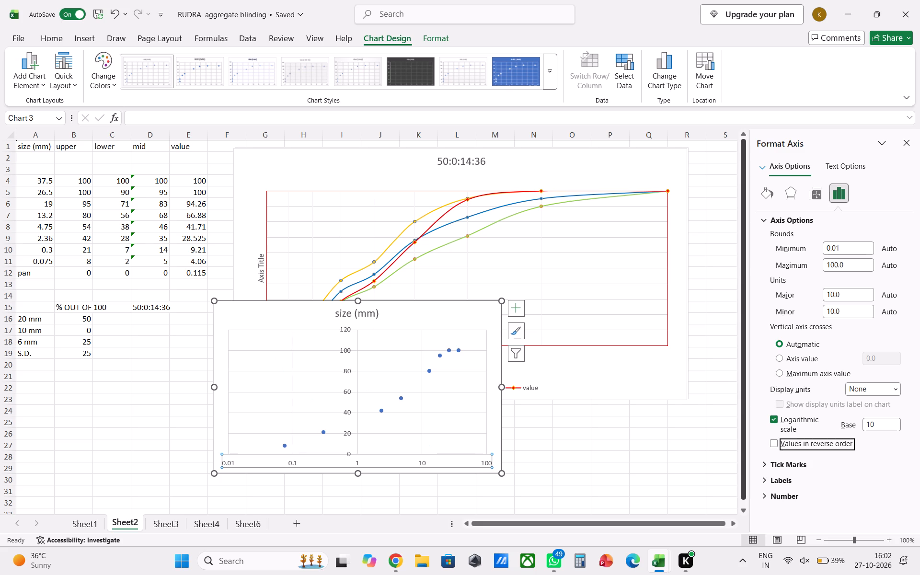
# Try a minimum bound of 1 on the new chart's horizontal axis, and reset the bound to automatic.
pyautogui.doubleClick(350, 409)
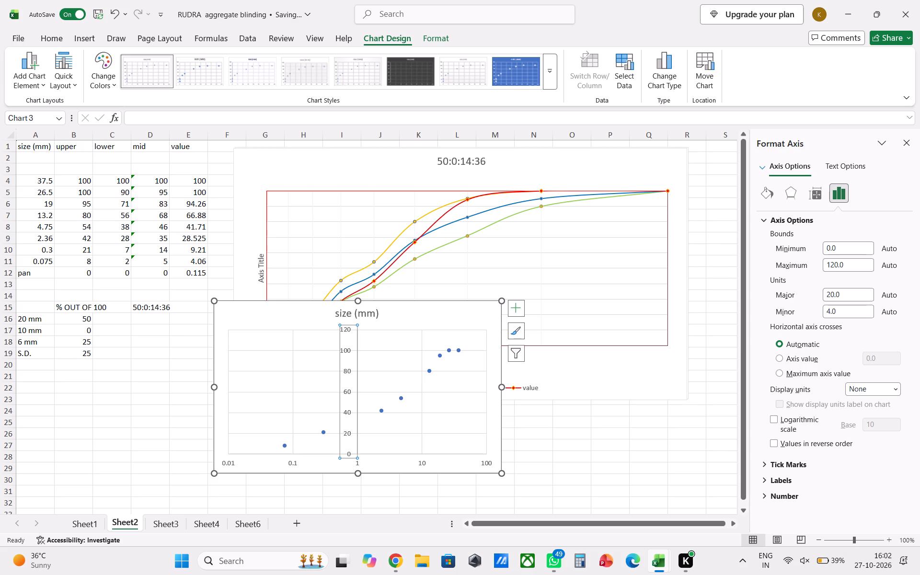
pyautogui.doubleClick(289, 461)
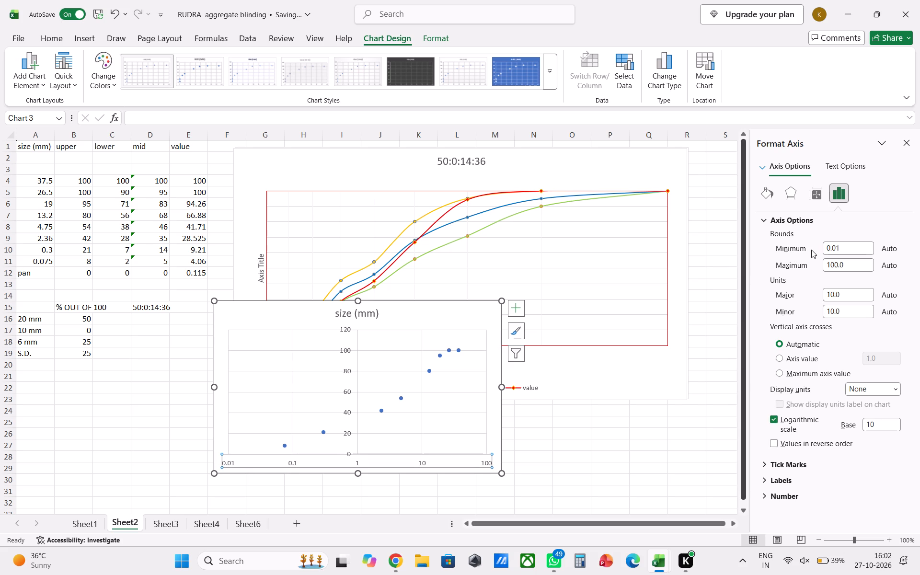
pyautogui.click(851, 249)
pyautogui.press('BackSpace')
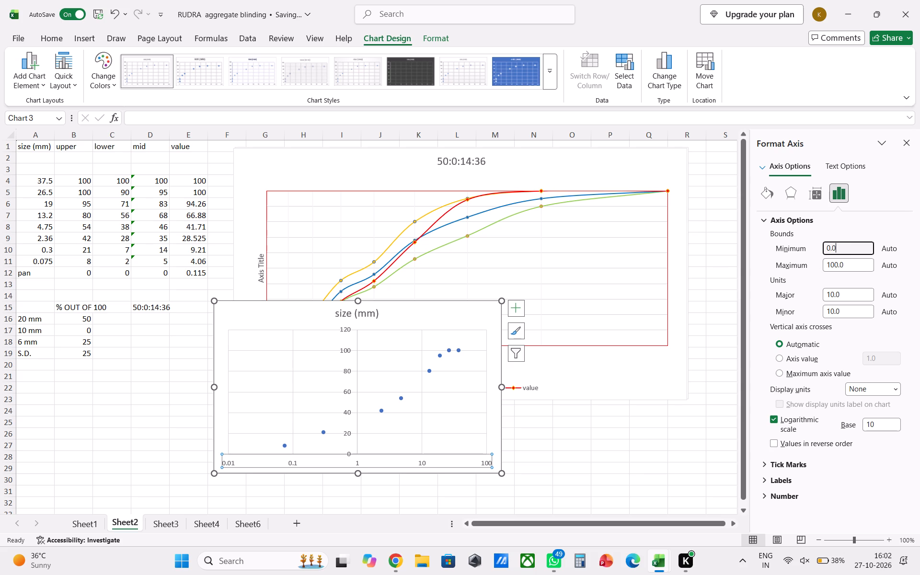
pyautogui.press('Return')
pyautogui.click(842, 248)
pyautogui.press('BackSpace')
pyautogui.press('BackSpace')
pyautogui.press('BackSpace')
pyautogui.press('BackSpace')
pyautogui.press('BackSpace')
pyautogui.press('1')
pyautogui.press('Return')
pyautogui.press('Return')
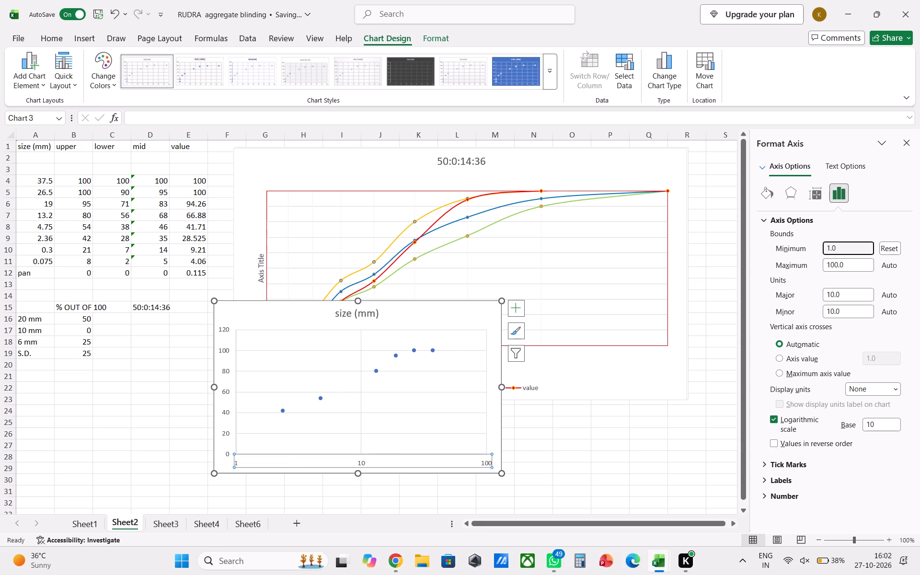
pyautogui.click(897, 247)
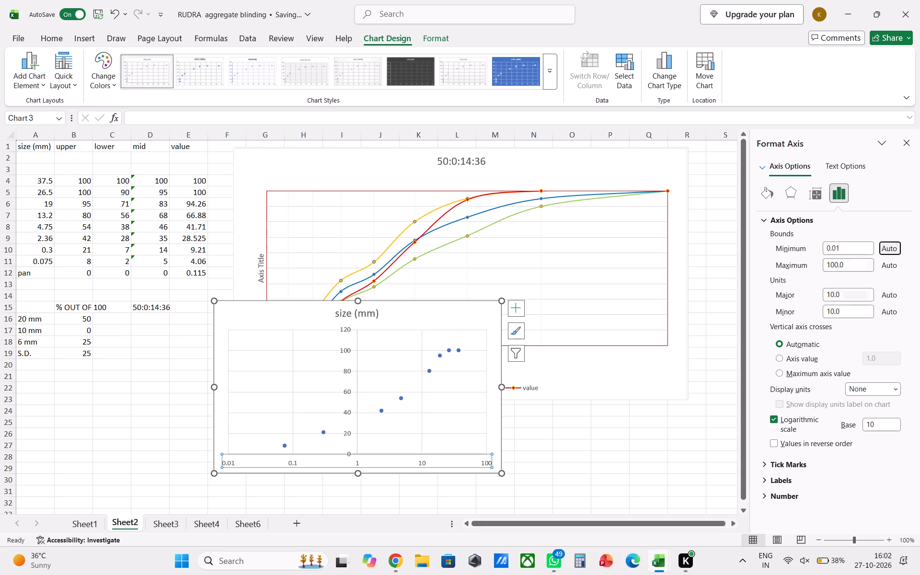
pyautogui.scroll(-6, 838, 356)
# Add a series named from B1 (upper) to the new scatter chart, with X values A4:A11 and Y values B4:B11.
pyautogui.rightClick(464, 317)
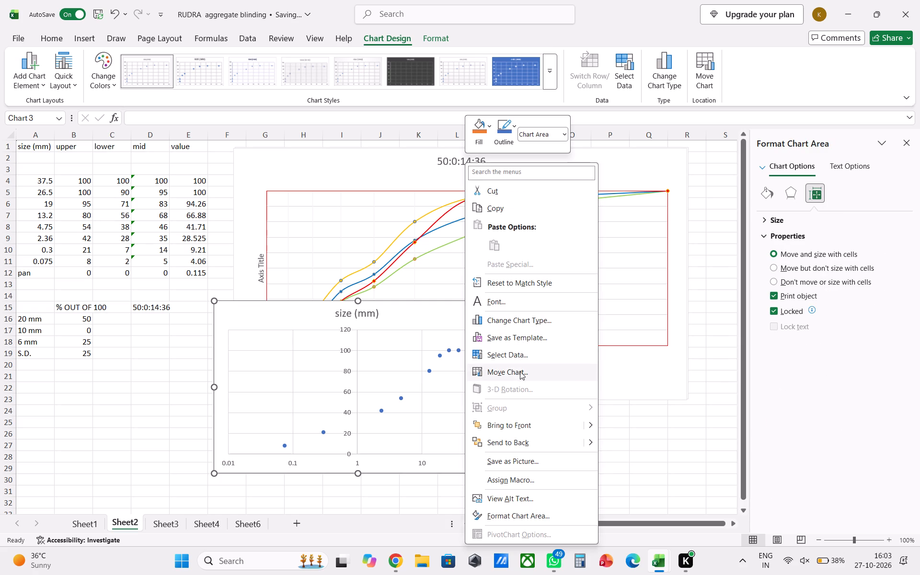
pyautogui.click(523, 357)
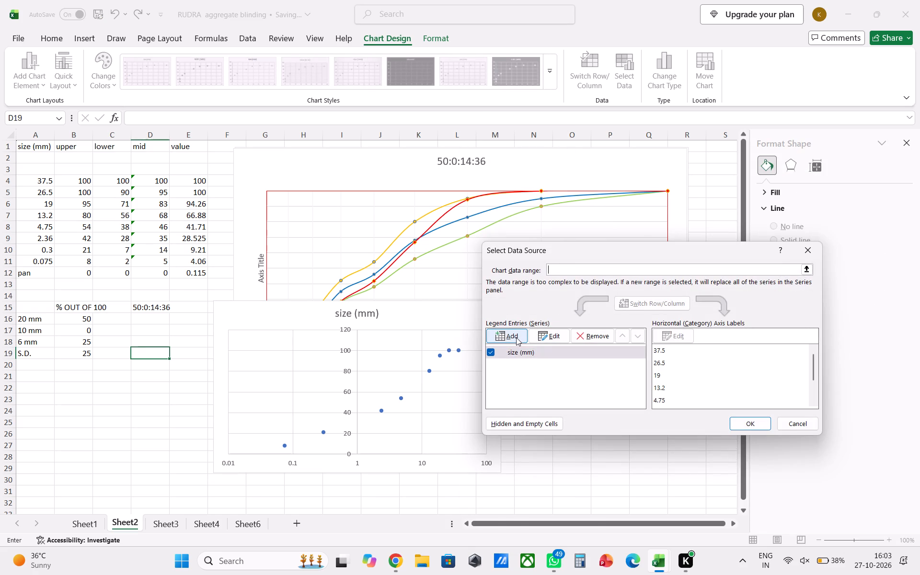
pyautogui.click(516, 337)
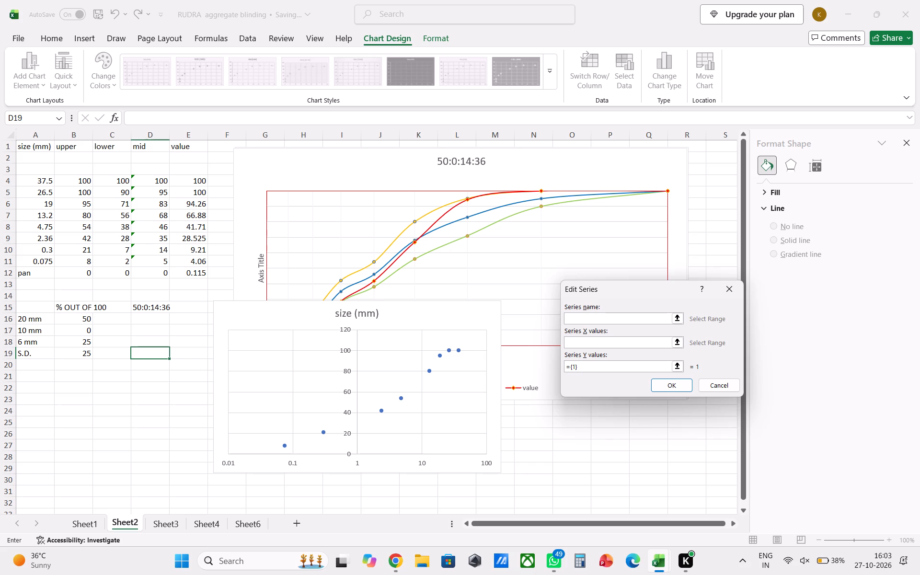
pyautogui.click(70, 147)
pyautogui.press('Return')
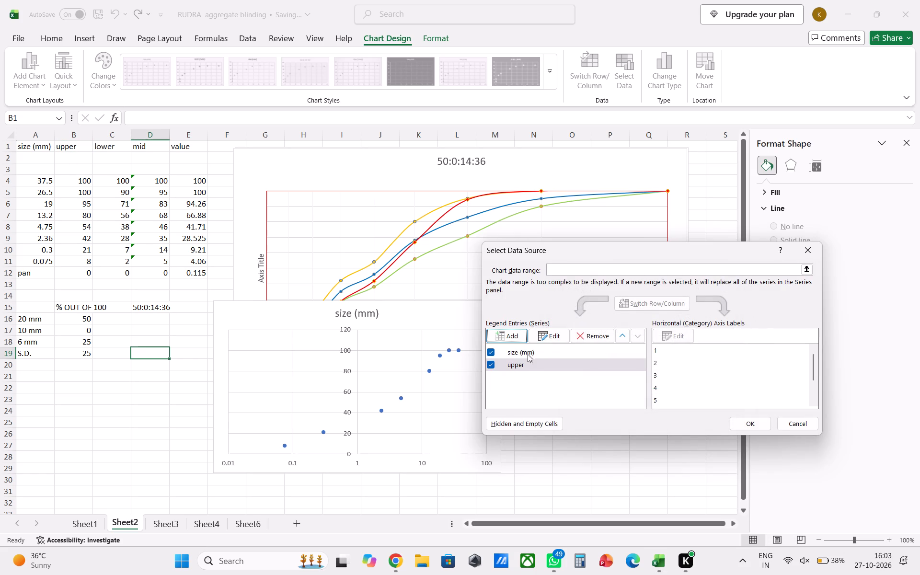
pyautogui.click(554, 337)
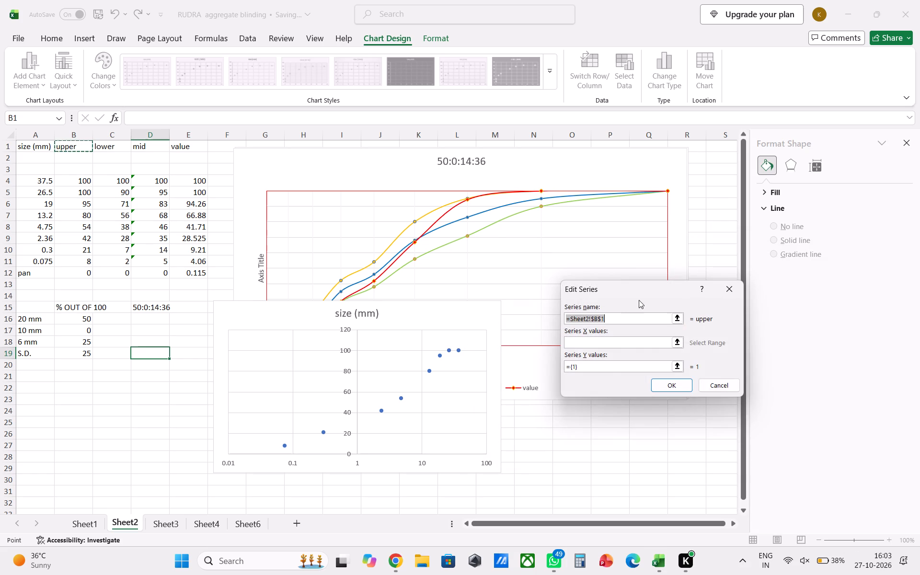
pyautogui.click(678, 343)
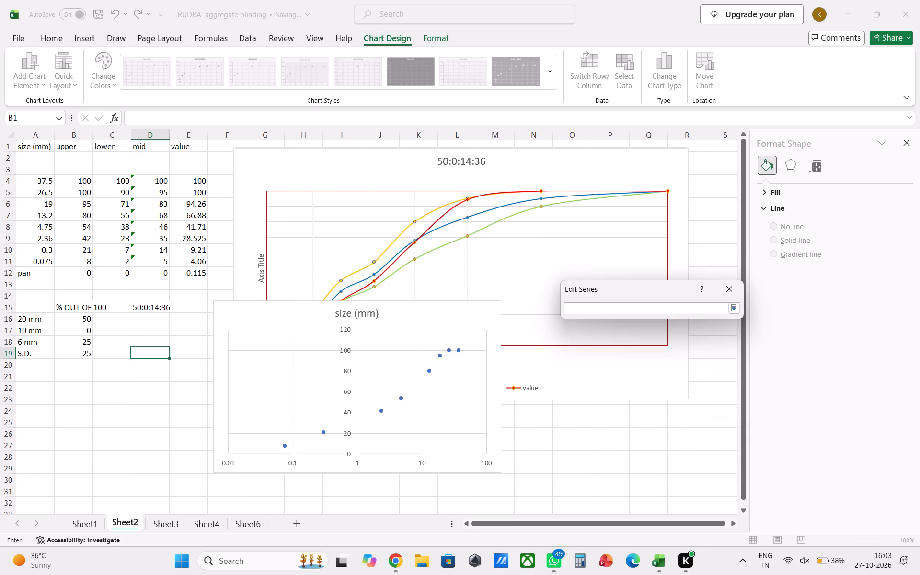
pyautogui.moveTo(38, 182); pyautogui.dragTo(45, 262)
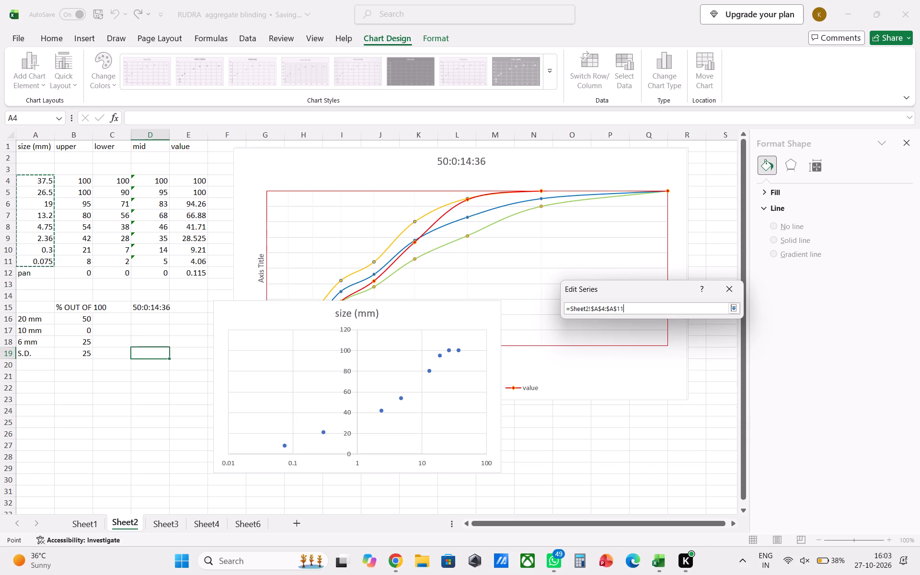
pyautogui.press('Return')
pyautogui.click(676, 366)
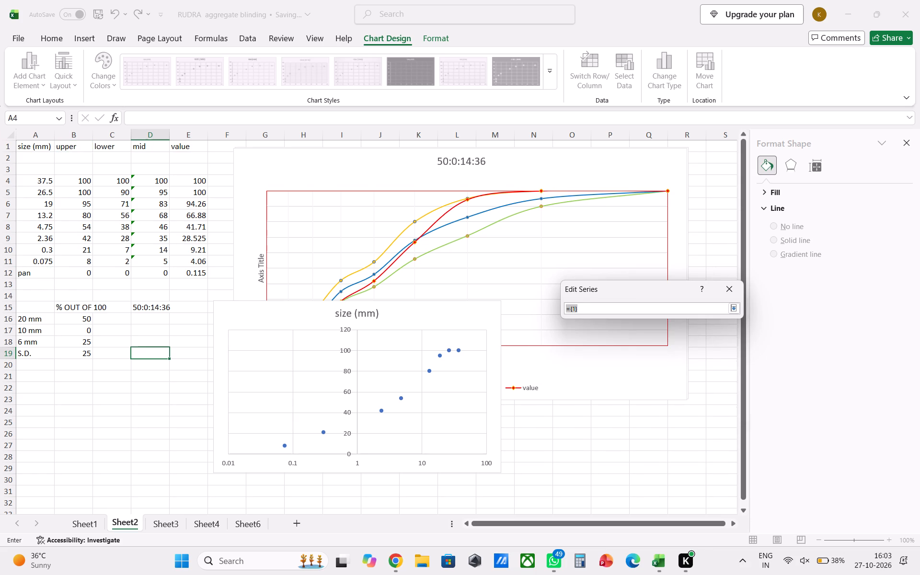
pyautogui.moveTo(75, 179); pyautogui.dragTo(87, 262)
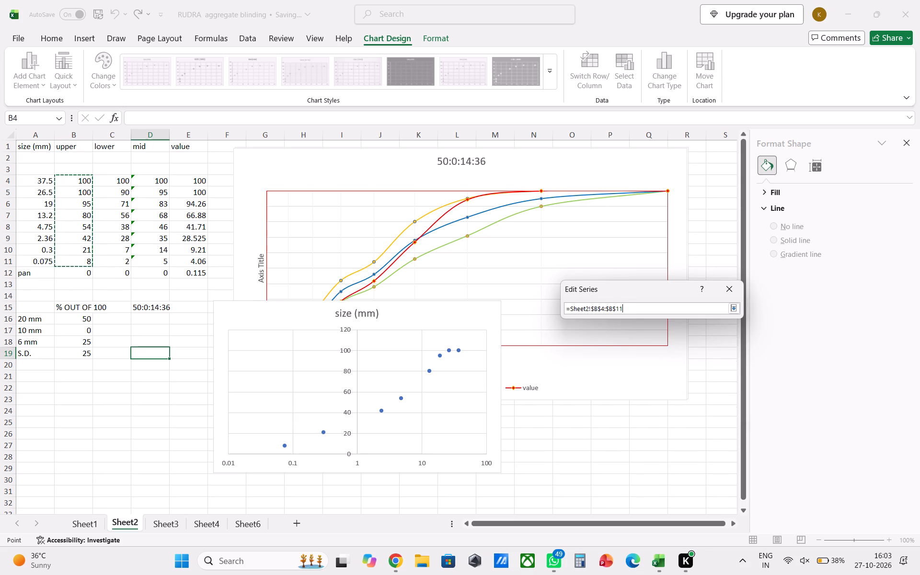
pyautogui.press('Return')
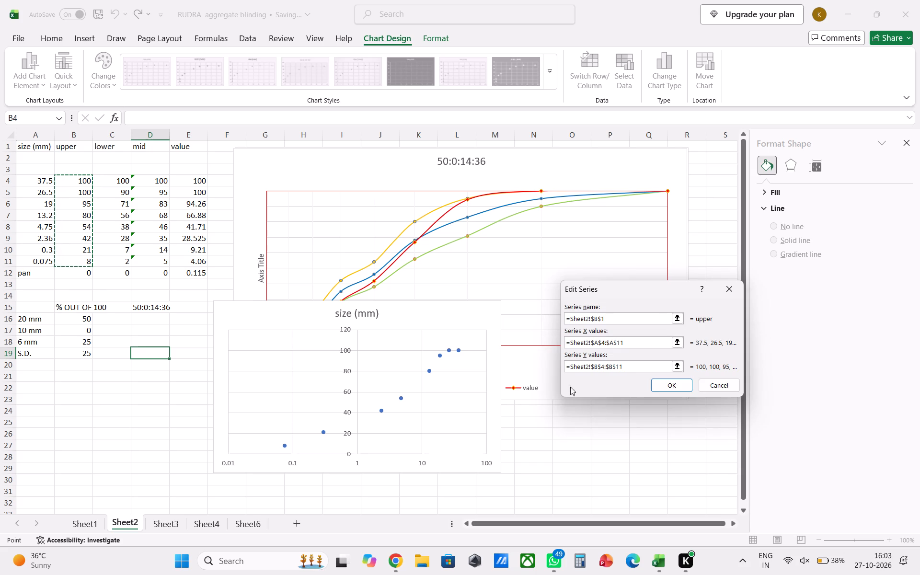
pyautogui.click(682, 384)
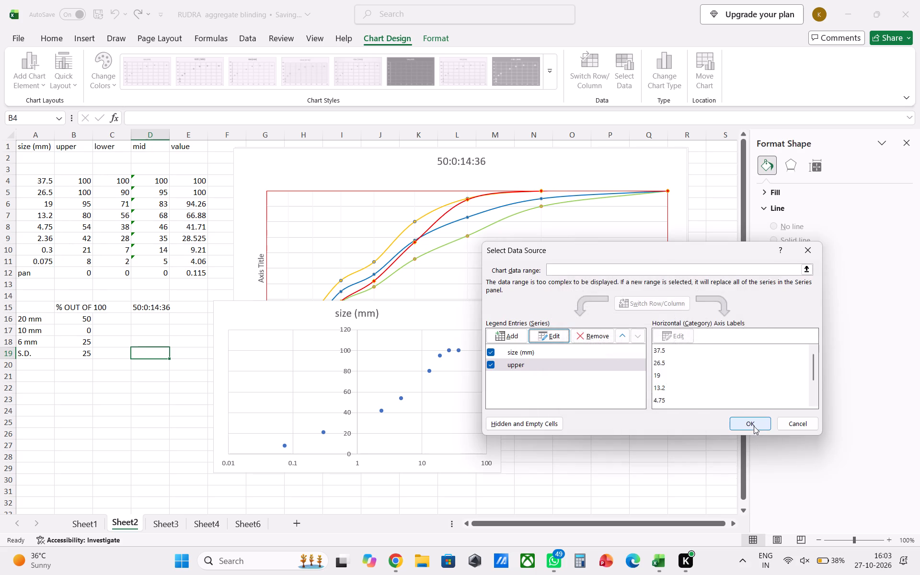
pyautogui.click(752, 426)
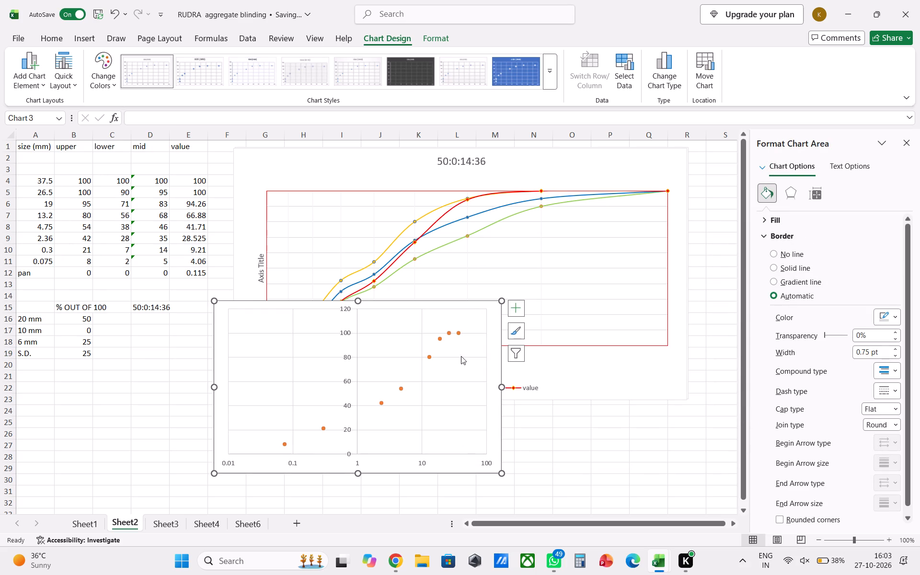
# Add a series named from C1 (lower) to the scatter chart, with X values A4:A11 and Y values C4:C11.
pyautogui.rightClick(443, 313)
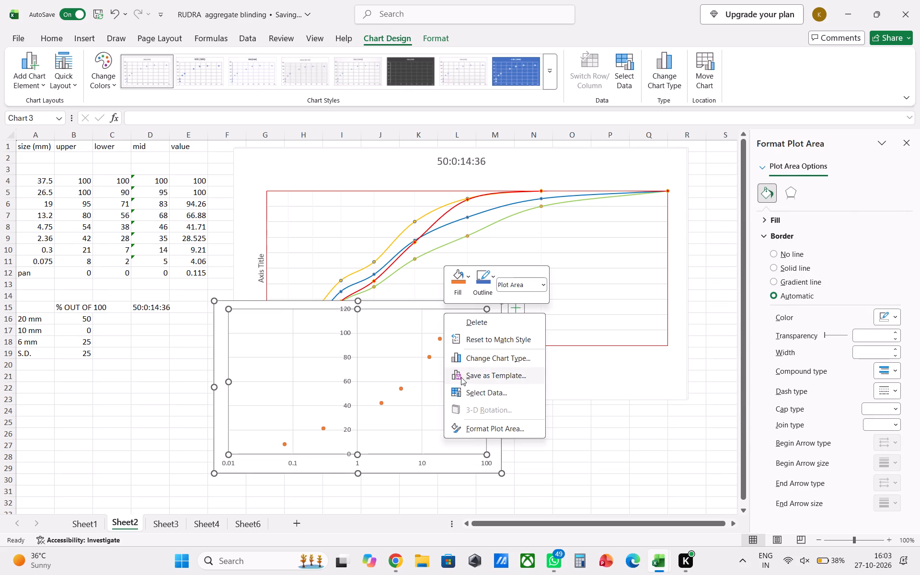
pyautogui.click(474, 395)
pyautogui.click(508, 339)
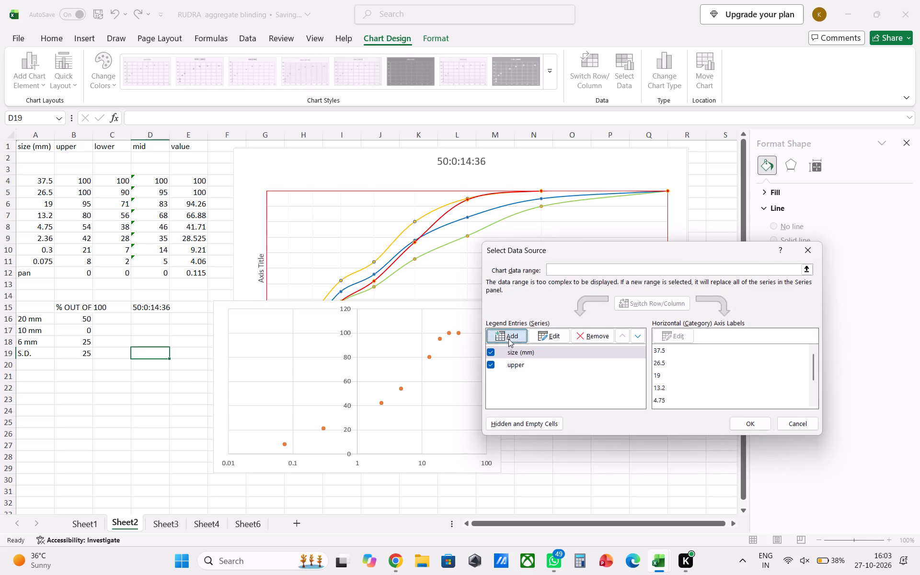
pyautogui.click(108, 148)
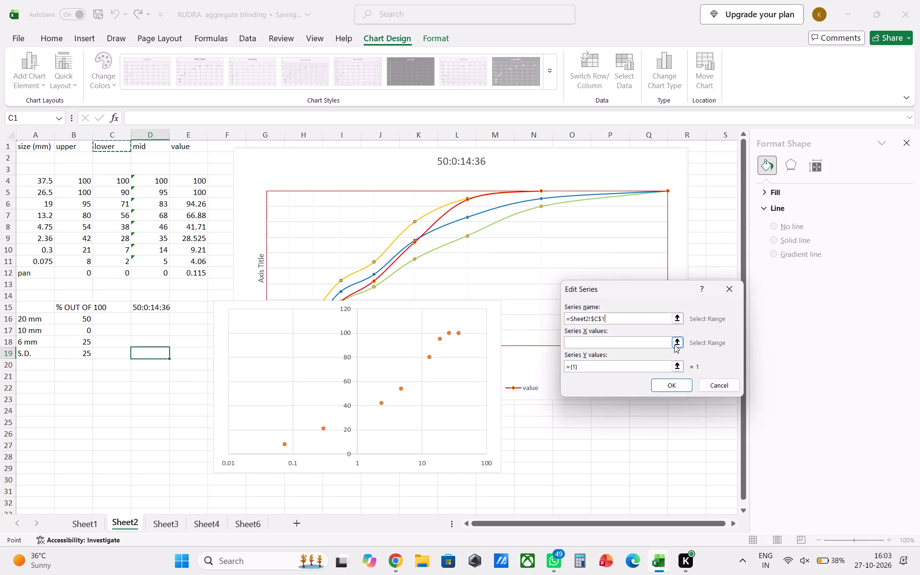
pyautogui.click(677, 344)
pyautogui.moveTo(42, 183); pyautogui.dragTo(44, 186)
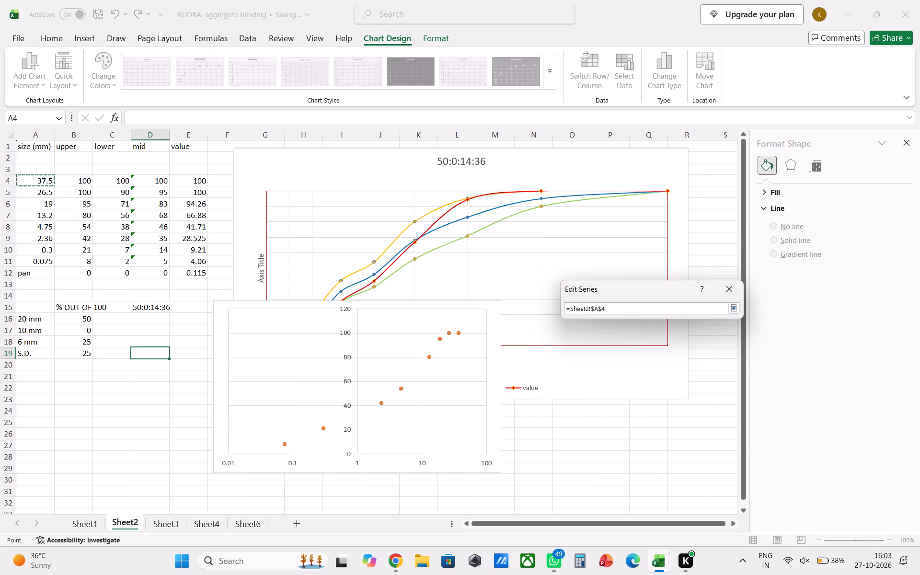
pyautogui.moveTo(44, 186); pyautogui.dragTo(49, 263)
pyautogui.press('Return')
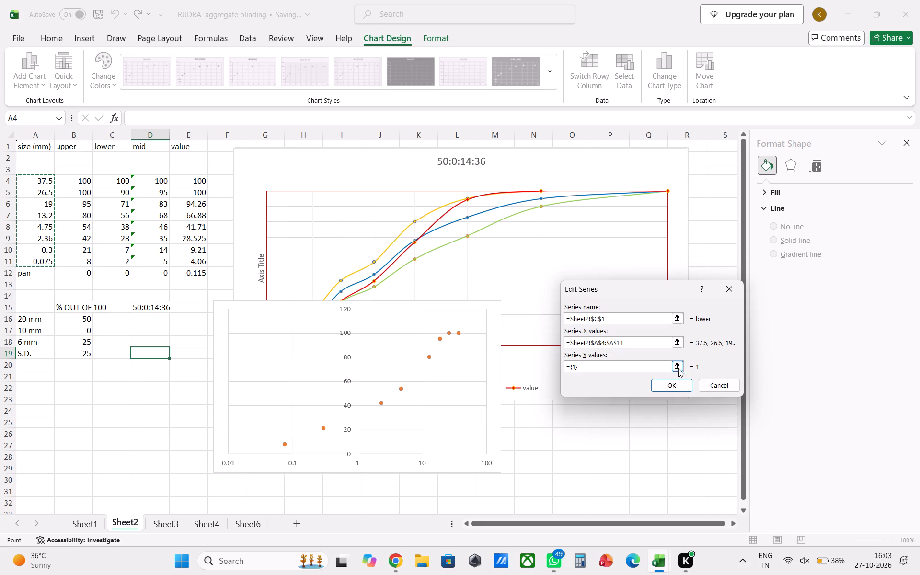
pyautogui.click(677, 367)
pyautogui.moveTo(117, 179); pyautogui.dragTo(117, 180)
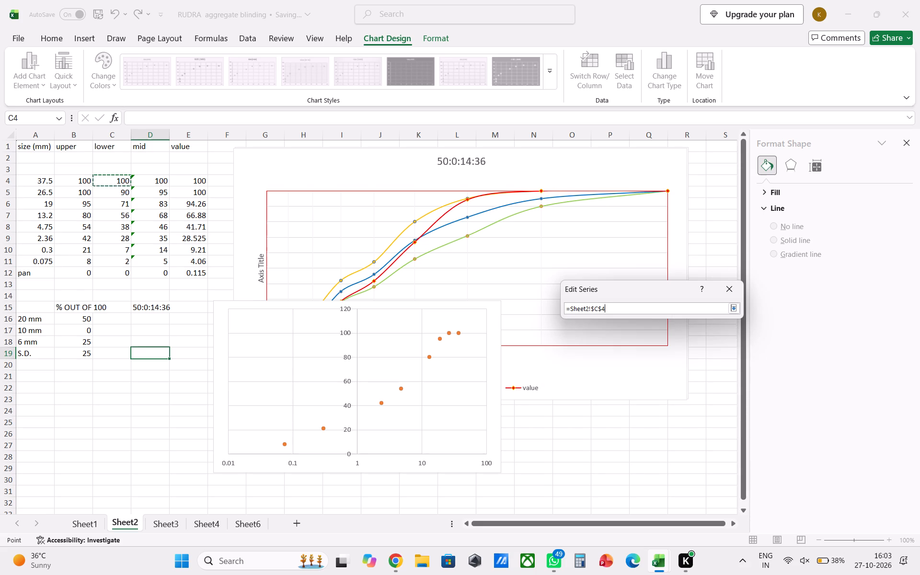
pyautogui.moveTo(117, 180); pyautogui.dragTo(127, 263)
pyautogui.press('Return')
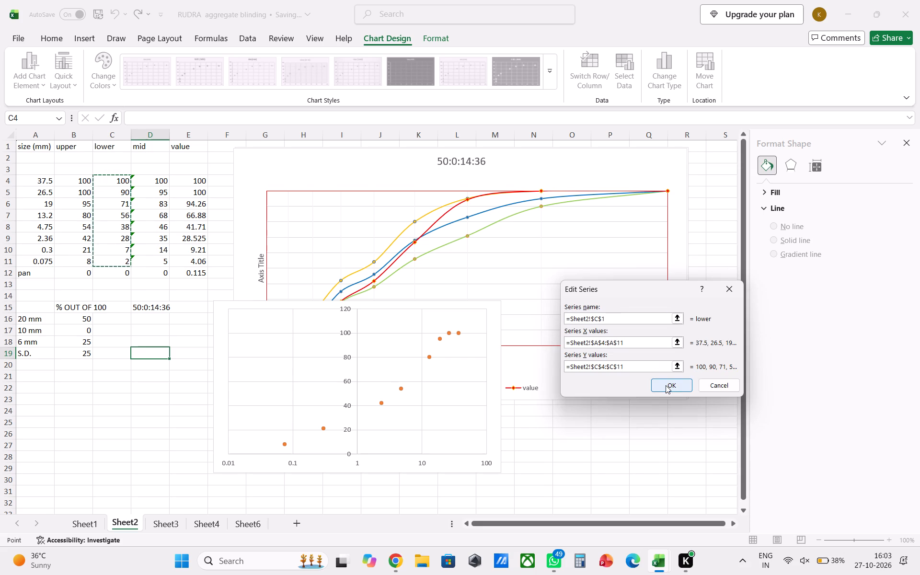
pyautogui.click(666, 385)
pyautogui.click(747, 420)
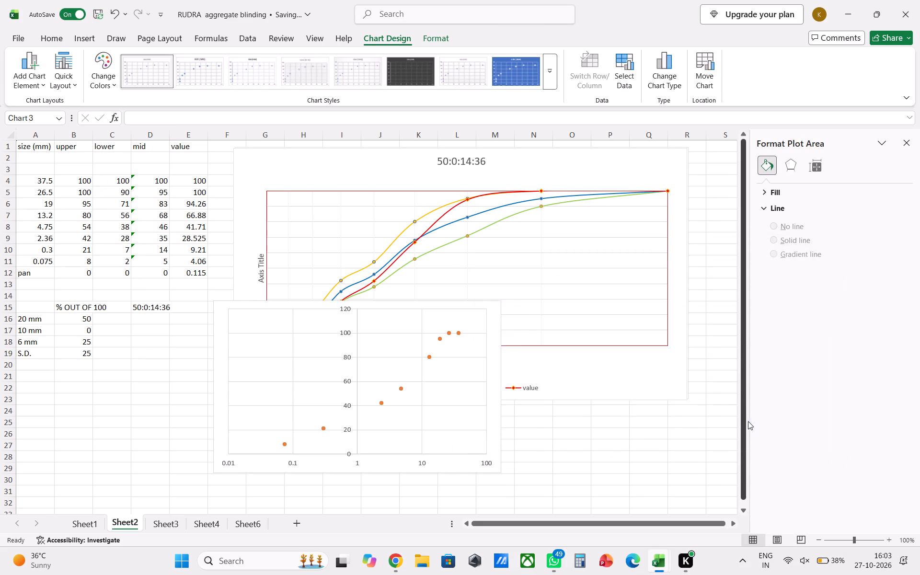
# Add a series named from D1 (mid) to the scatter chart, with X values A4:A11 and Y values D4:D11.
pyautogui.rightClick(424, 328)
pyautogui.click(462, 394)
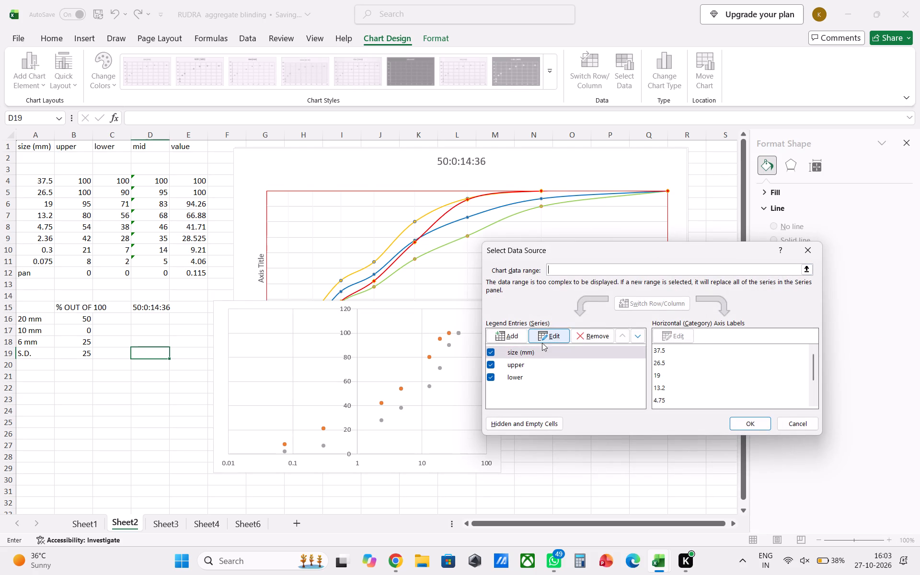
pyautogui.click(510, 340)
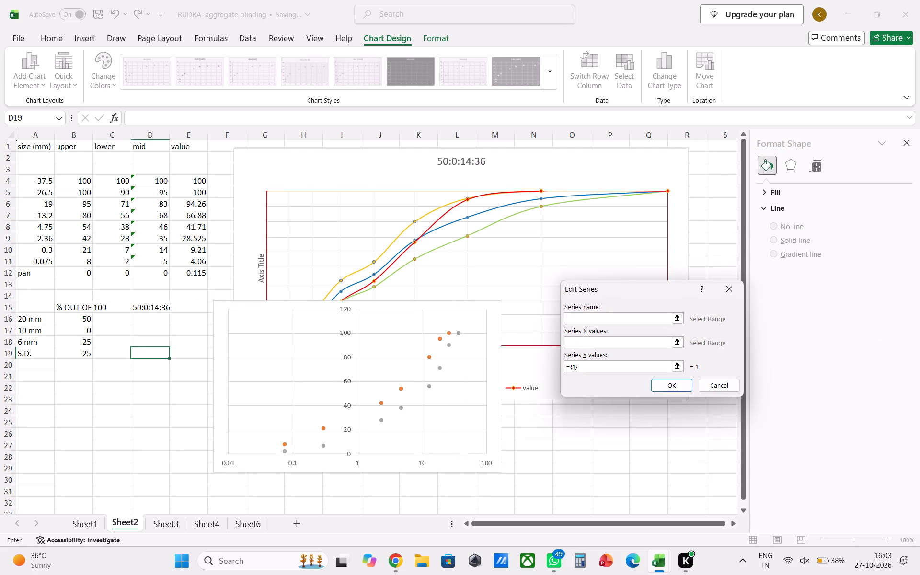
pyautogui.click(147, 148)
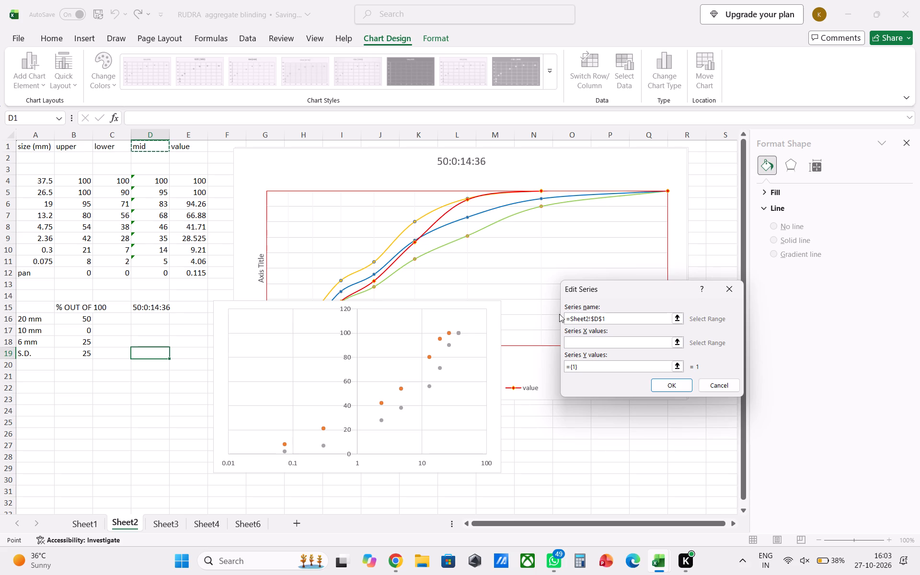
pyautogui.click(677, 344)
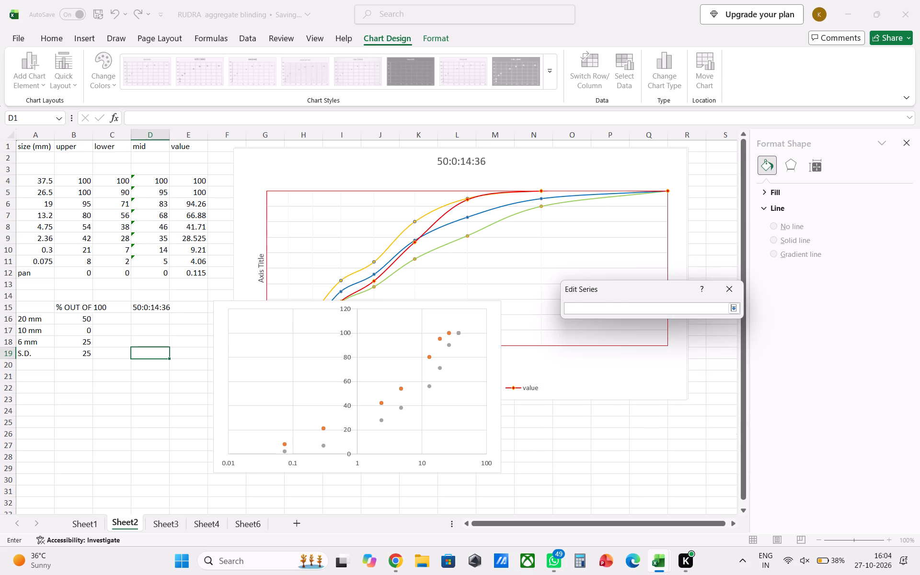
pyautogui.moveTo(44, 180); pyautogui.dragTo(41, 257)
pyautogui.press('Return')
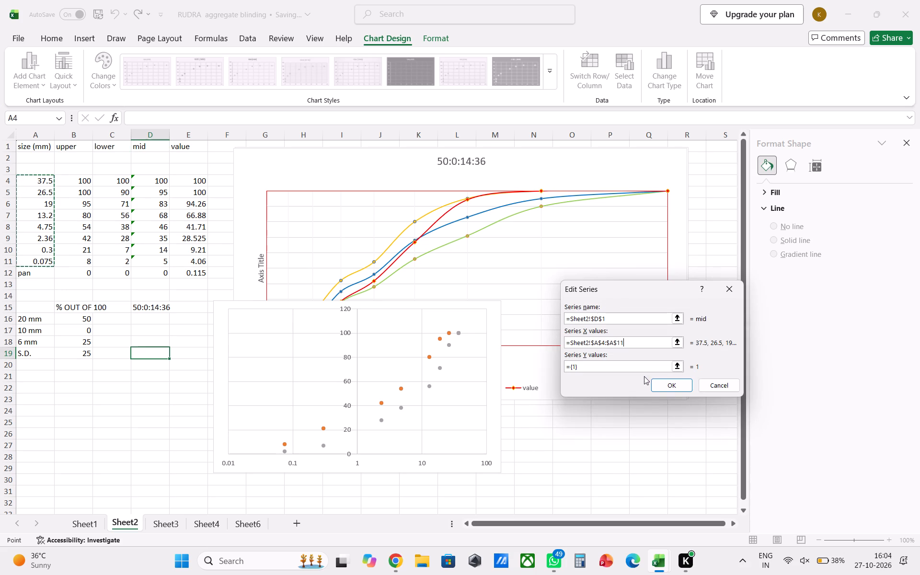
pyautogui.click(678, 365)
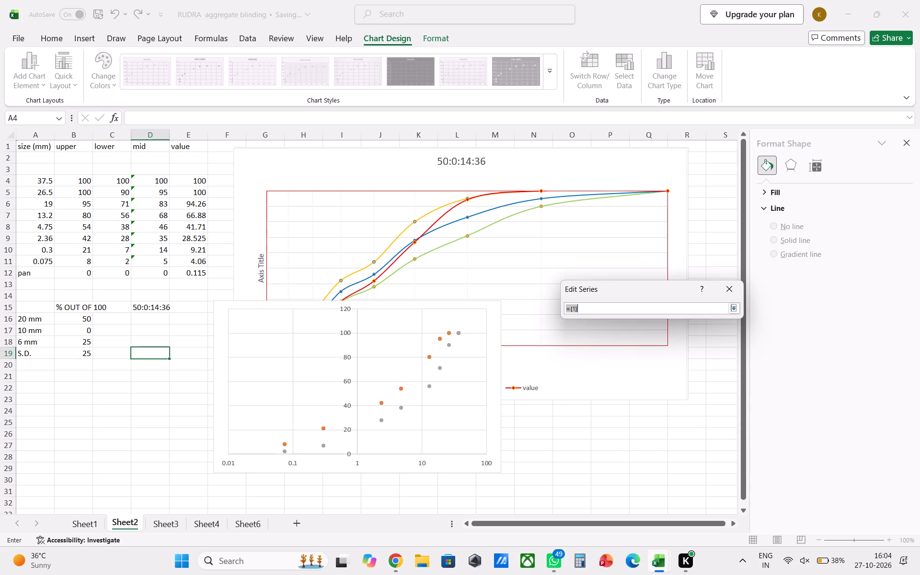
pyautogui.moveTo(161, 181); pyautogui.dragTo(164, 259)
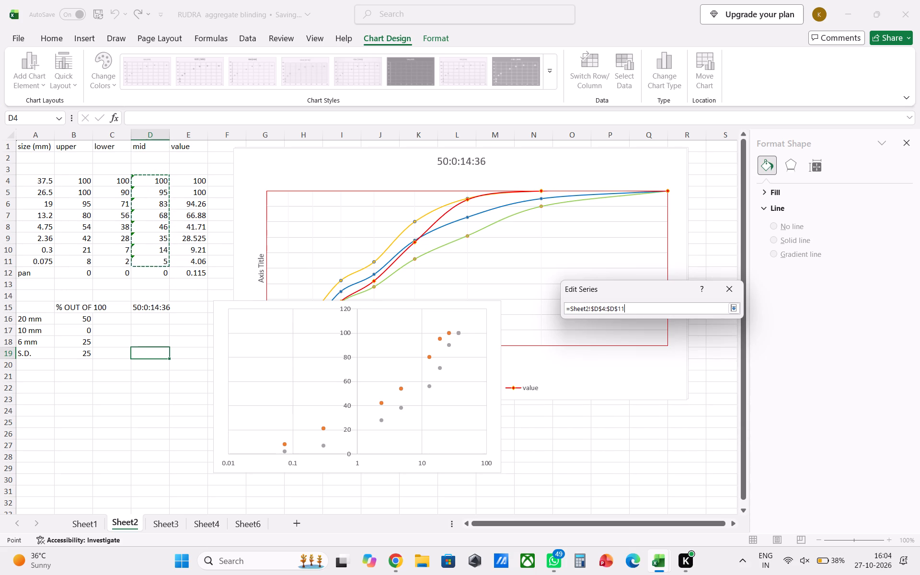
pyautogui.press('Return')
pyautogui.click(668, 390)
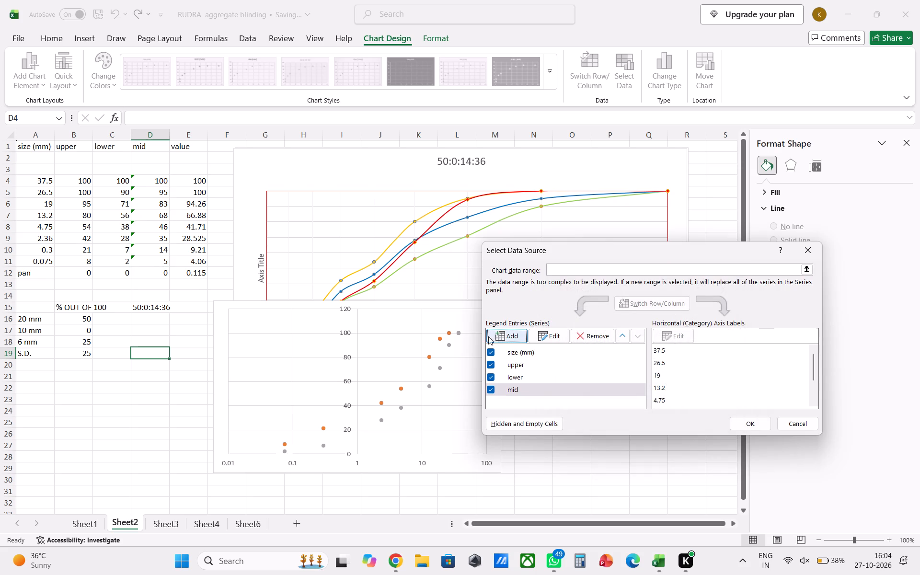
# Add a series named from E1 (value) to the scatter chart, with X values A4:A11 and Y values E4:E11.
pyautogui.click(500, 334)
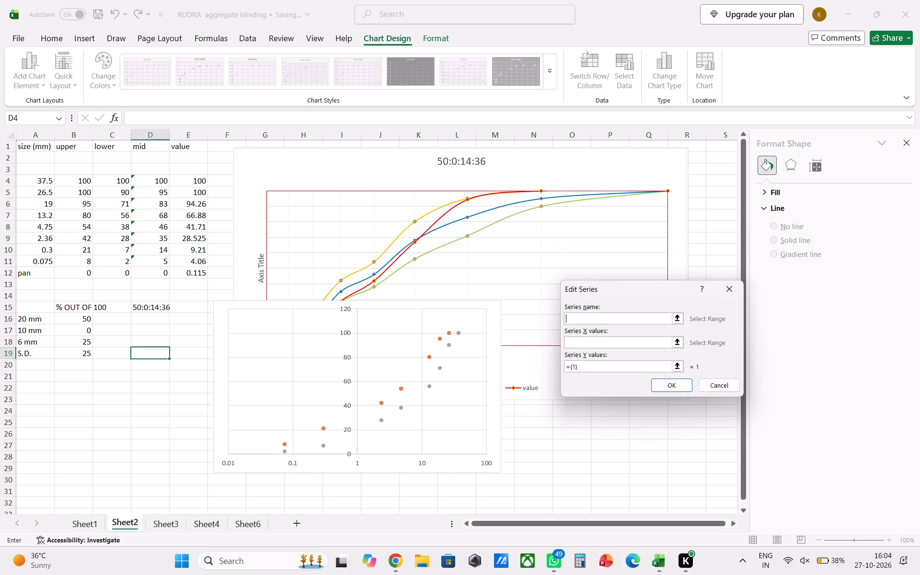
pyautogui.click(185, 148)
pyautogui.click(676, 341)
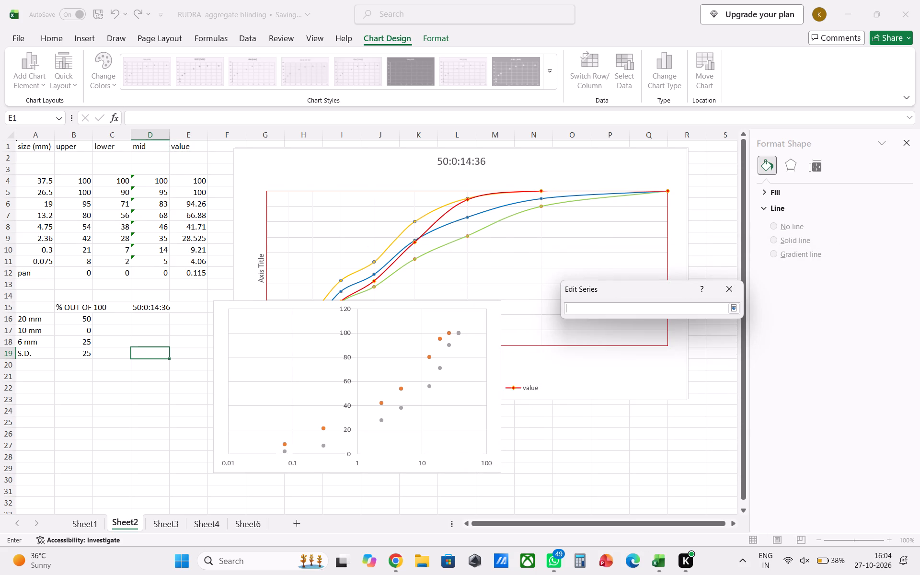
pyautogui.moveTo(43, 182); pyautogui.dragTo(47, 255)
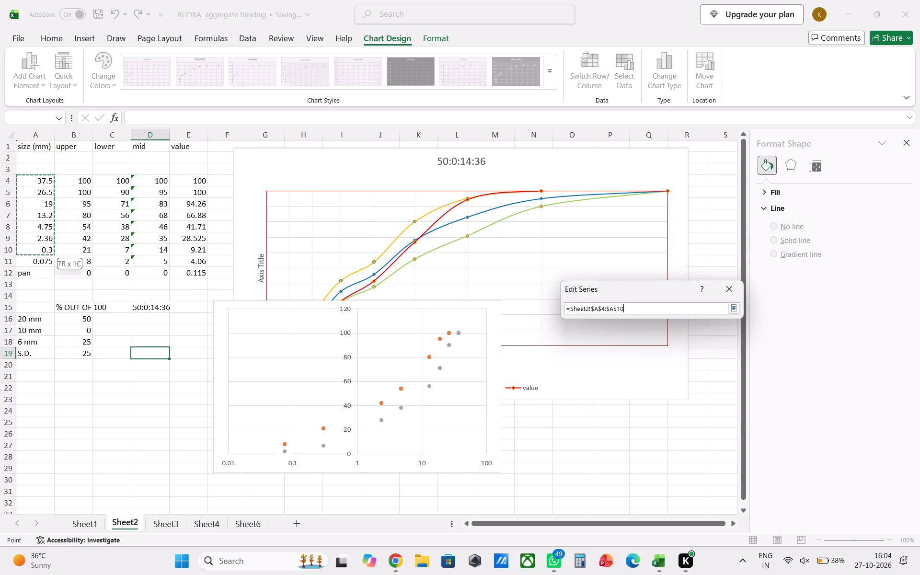
pyautogui.moveTo(47, 255); pyautogui.dragTo(48, 259)
pyautogui.press('Return')
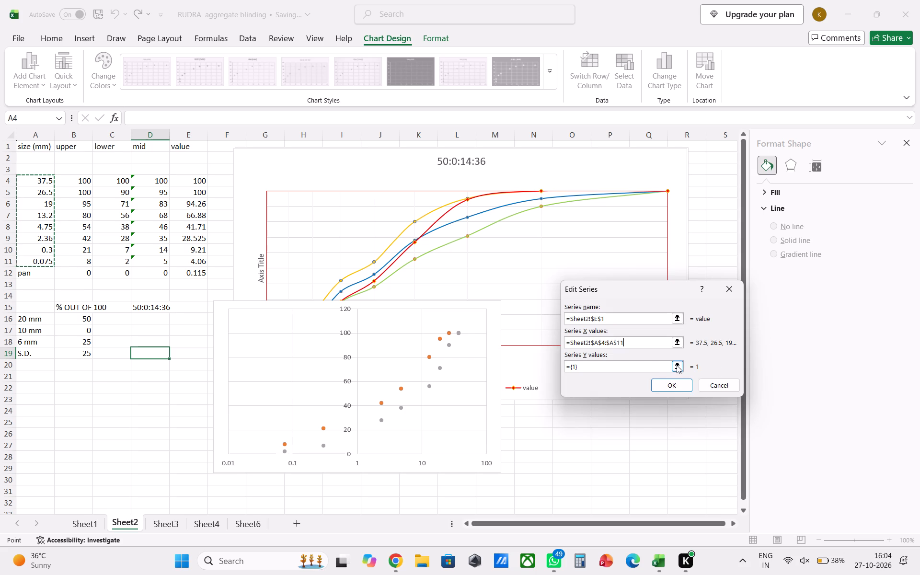
pyautogui.click(678, 366)
pyautogui.moveTo(188, 179); pyautogui.dragTo(190, 236)
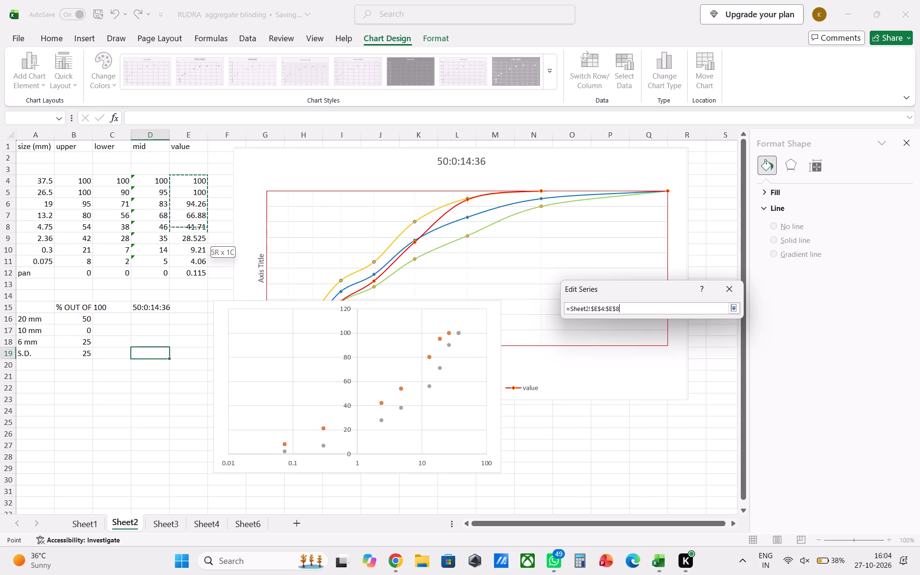
pyautogui.moveTo(190, 236); pyautogui.dragTo(195, 258)
pyautogui.press('Return')
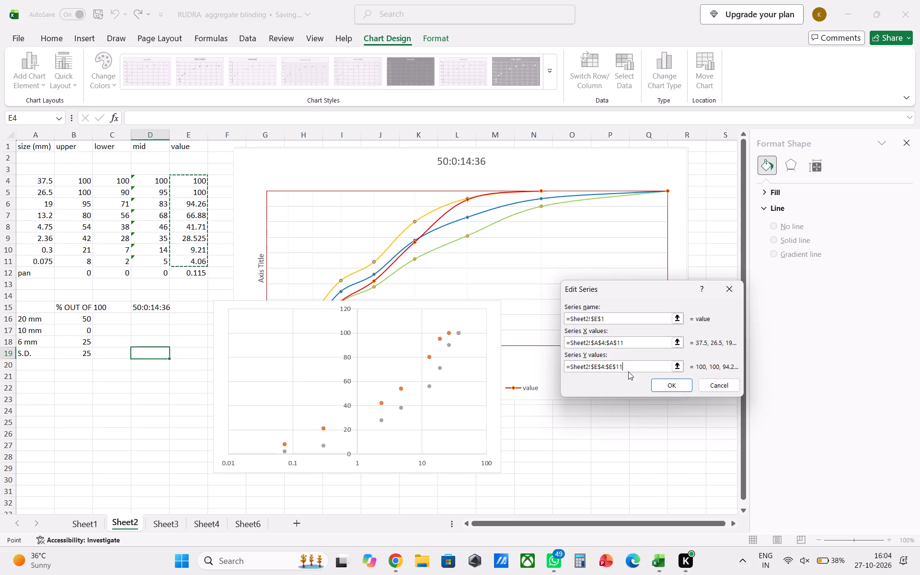
pyautogui.click(676, 384)
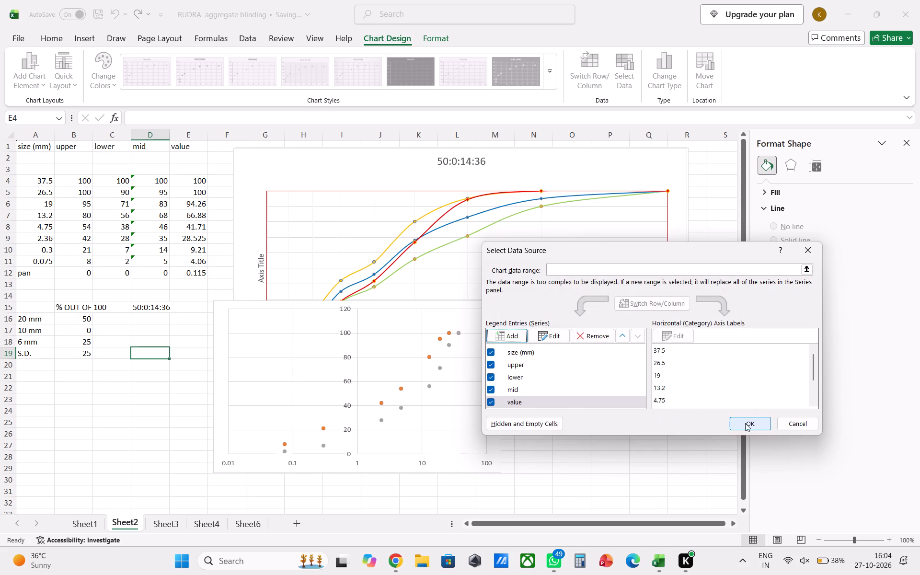
pyautogui.click(745, 423)
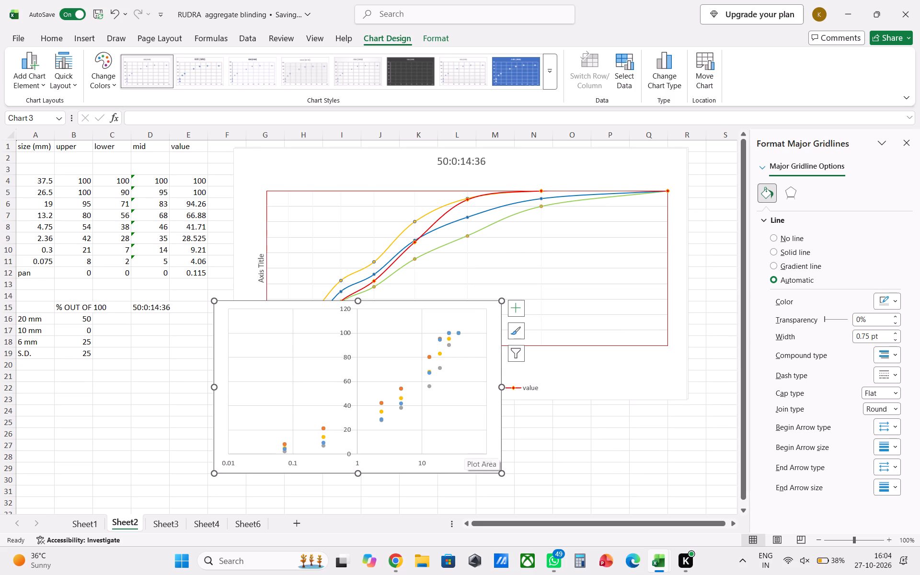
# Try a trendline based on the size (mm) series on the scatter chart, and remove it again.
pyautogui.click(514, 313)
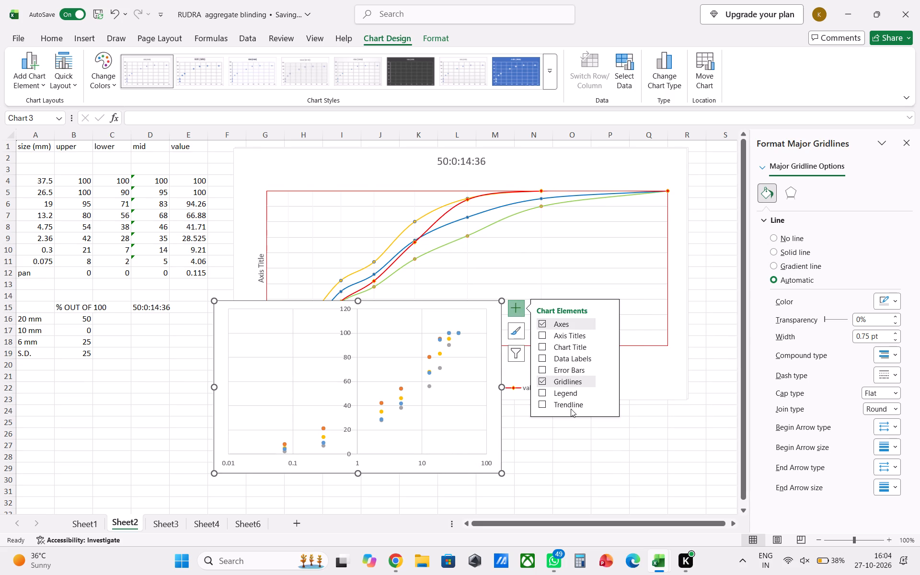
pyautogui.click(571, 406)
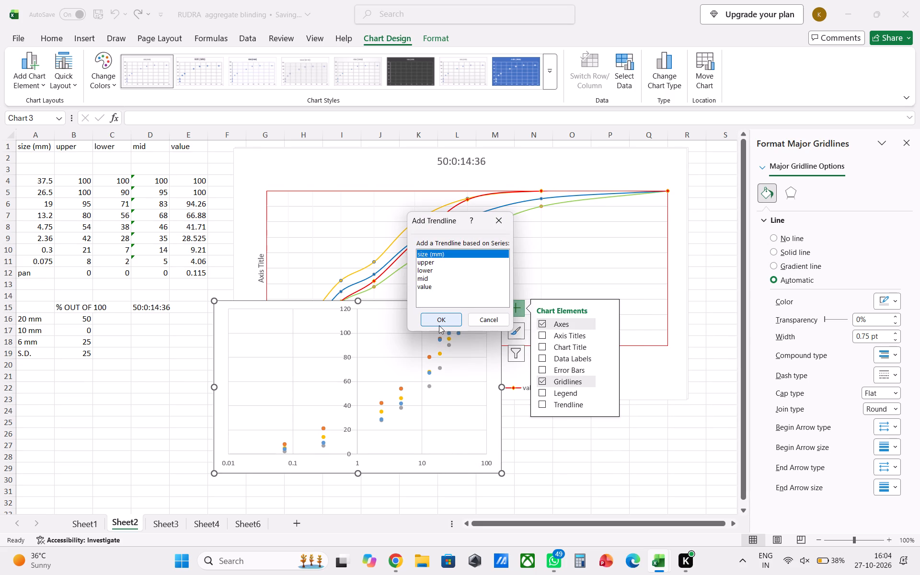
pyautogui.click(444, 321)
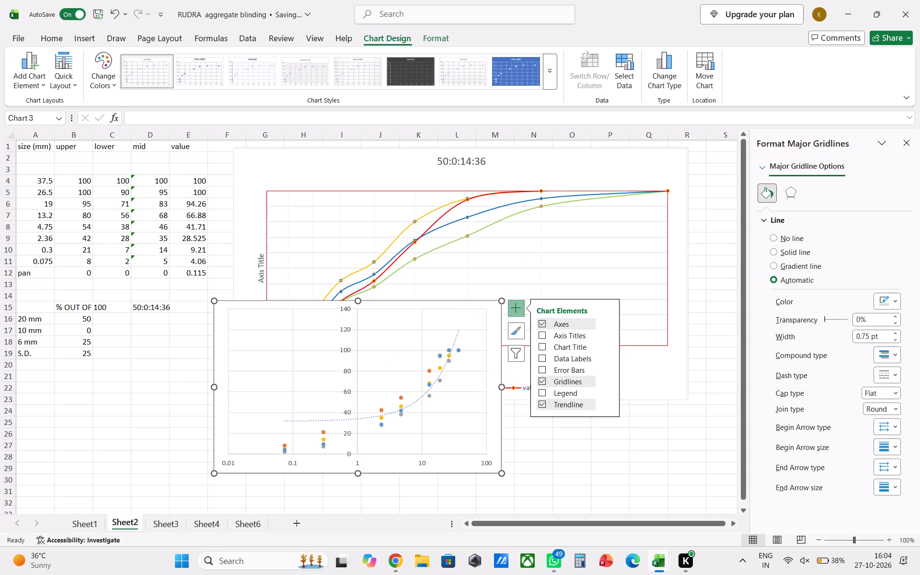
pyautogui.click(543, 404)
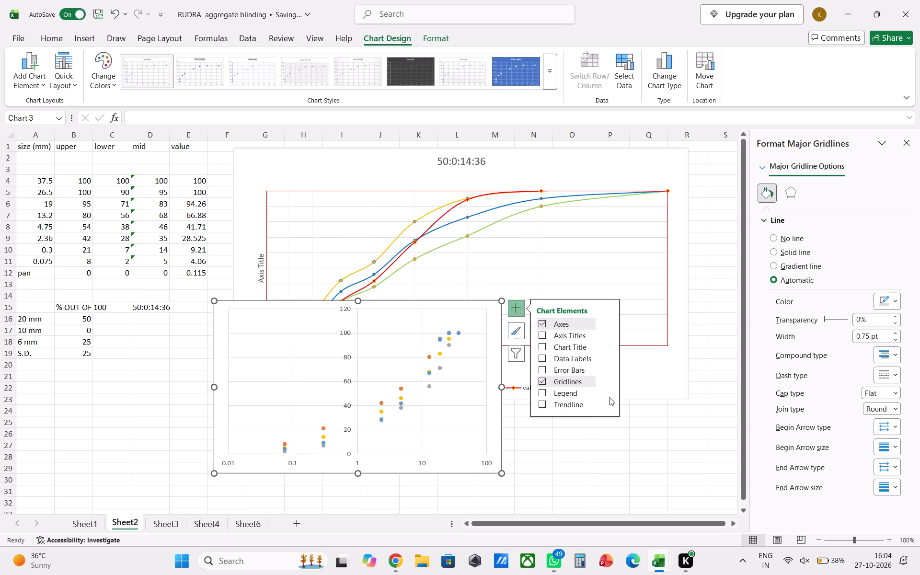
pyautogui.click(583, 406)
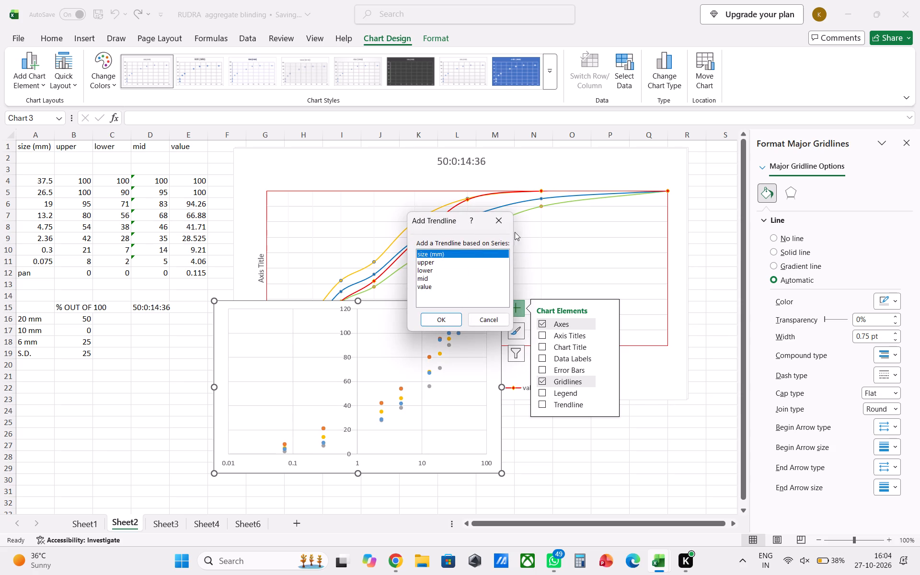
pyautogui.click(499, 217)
# Convert the new scatter chart to a 2-D line chart with markers.
pyautogui.click(406, 331)
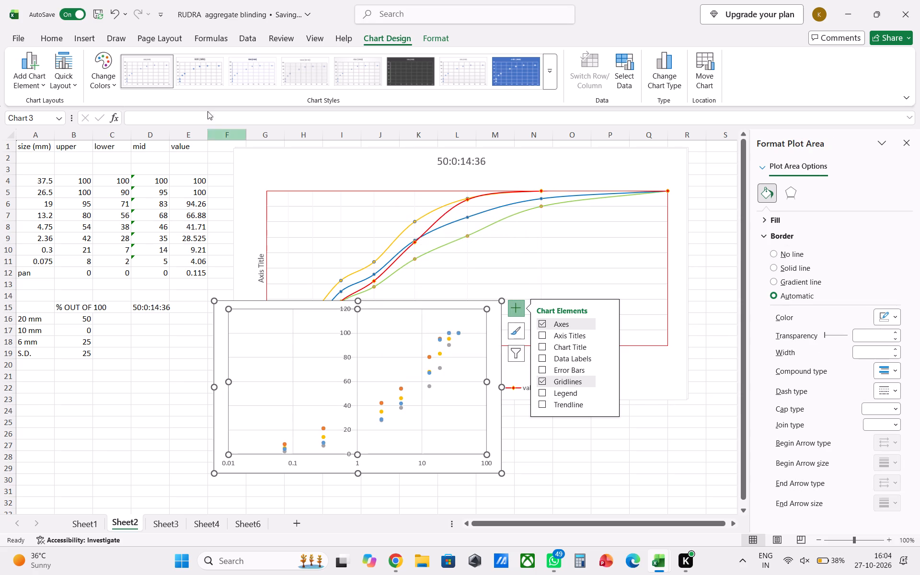
pyautogui.click(80, 37)
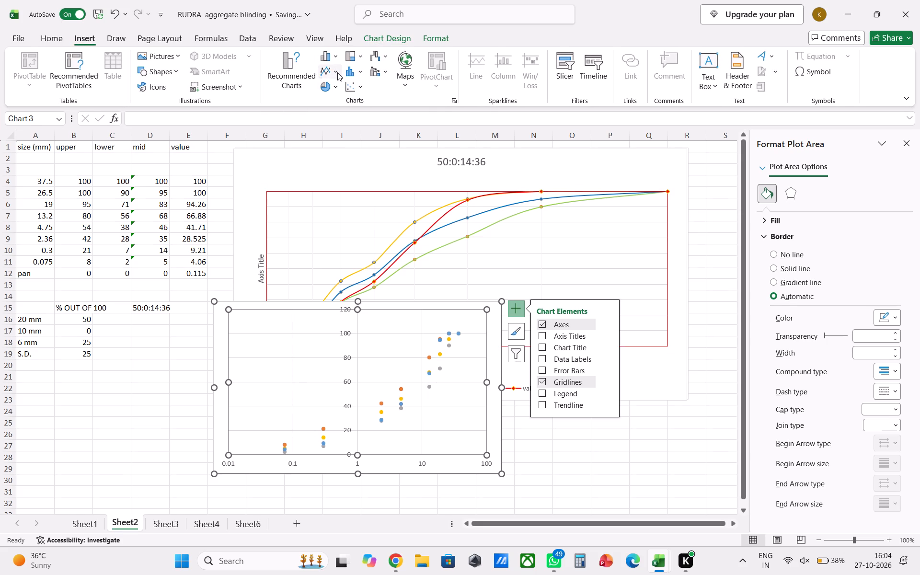
pyautogui.click(337, 72)
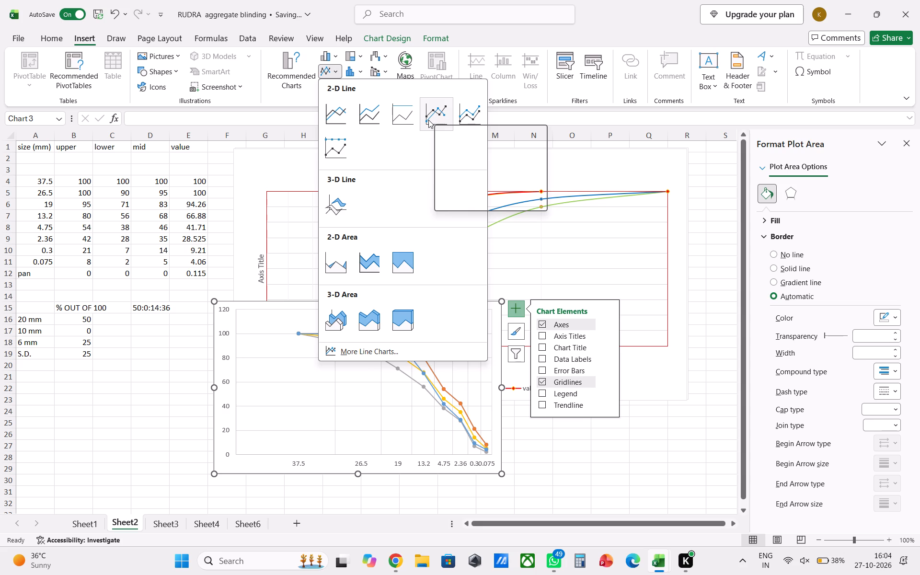
pyautogui.click(429, 120)
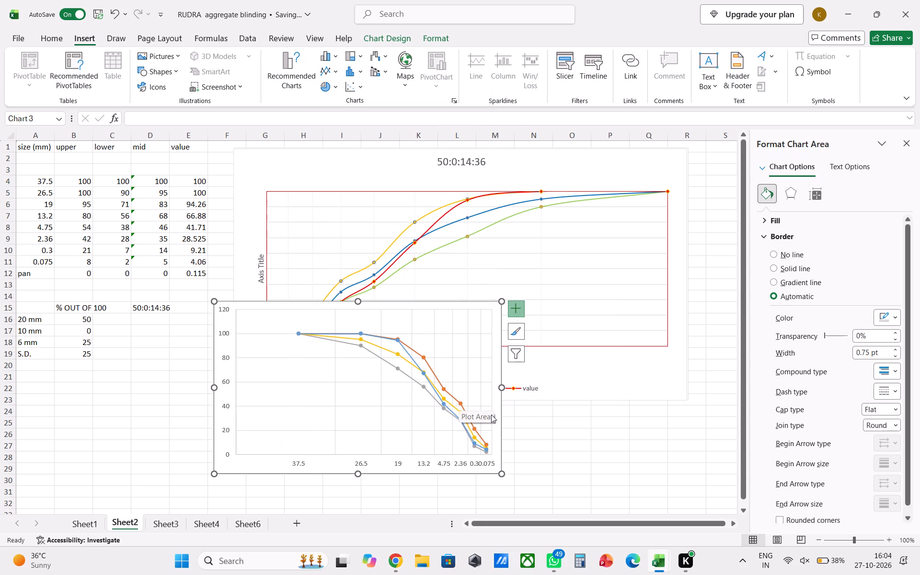
# Set the line chart's horizontal axis to show its categories in reverse order.
pyautogui.rightClick(496, 457)
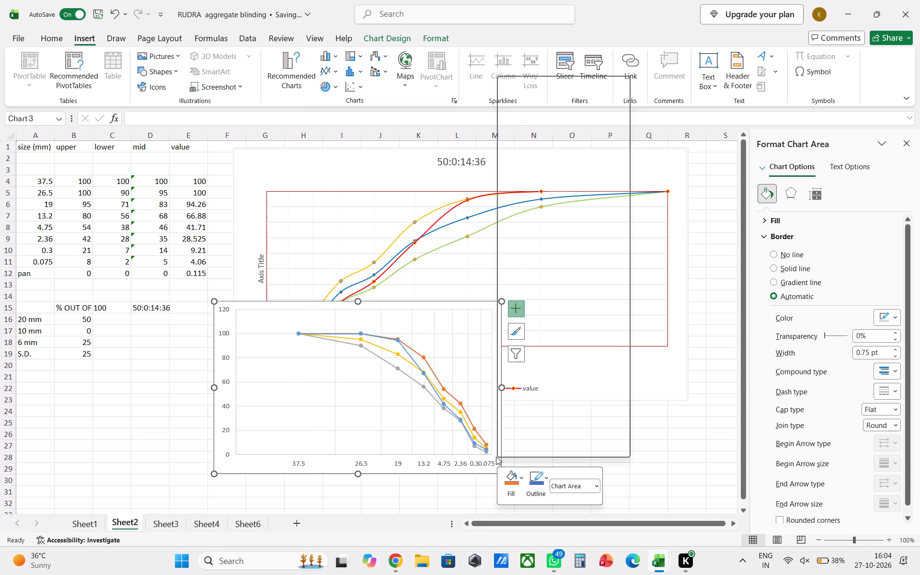
pyautogui.doubleClick(454, 463)
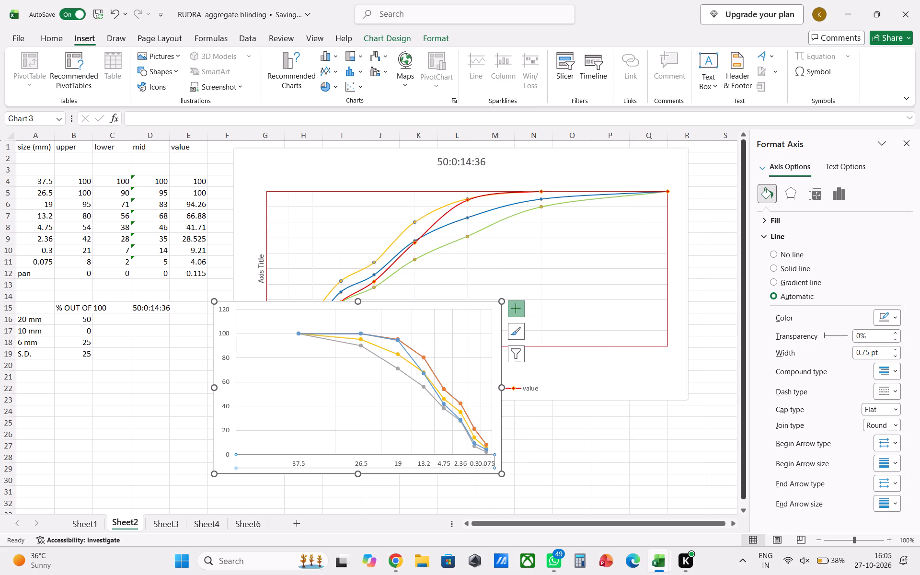
pyautogui.doubleClick(457, 460)
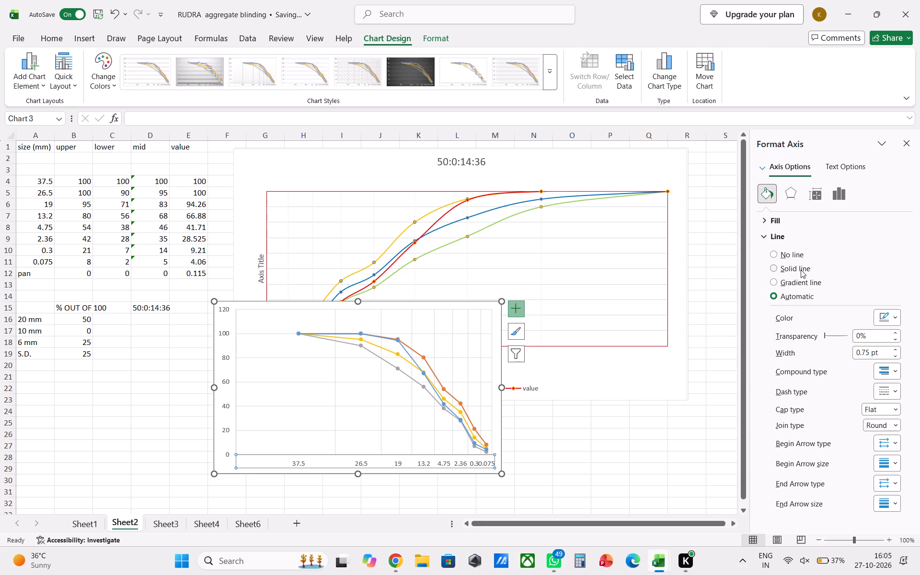
pyautogui.click(828, 194)
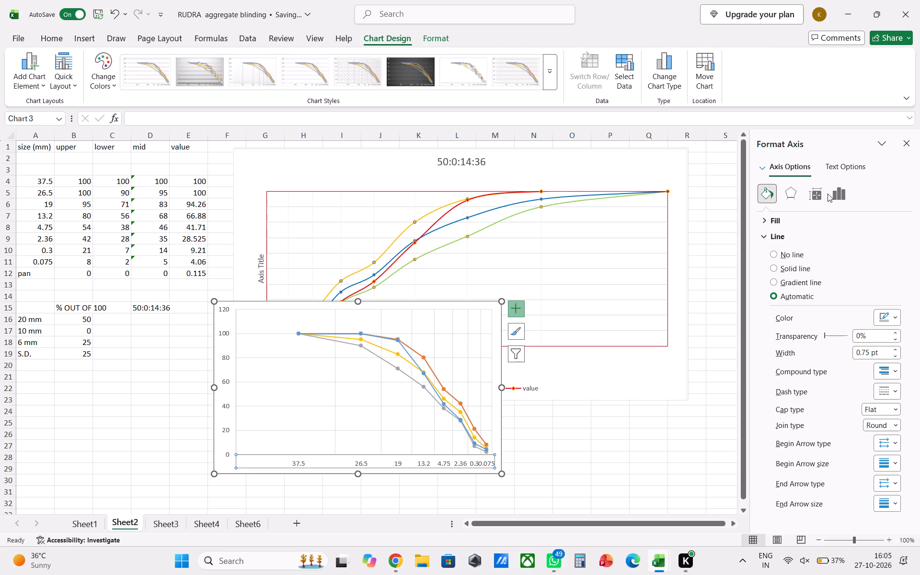
pyautogui.click(831, 194)
pyautogui.click(795, 222)
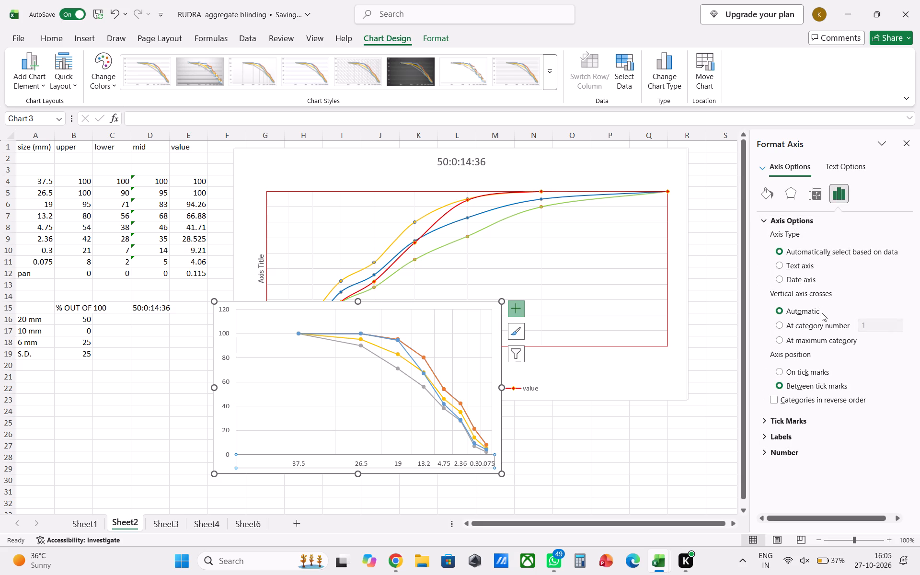
pyautogui.click(826, 400)
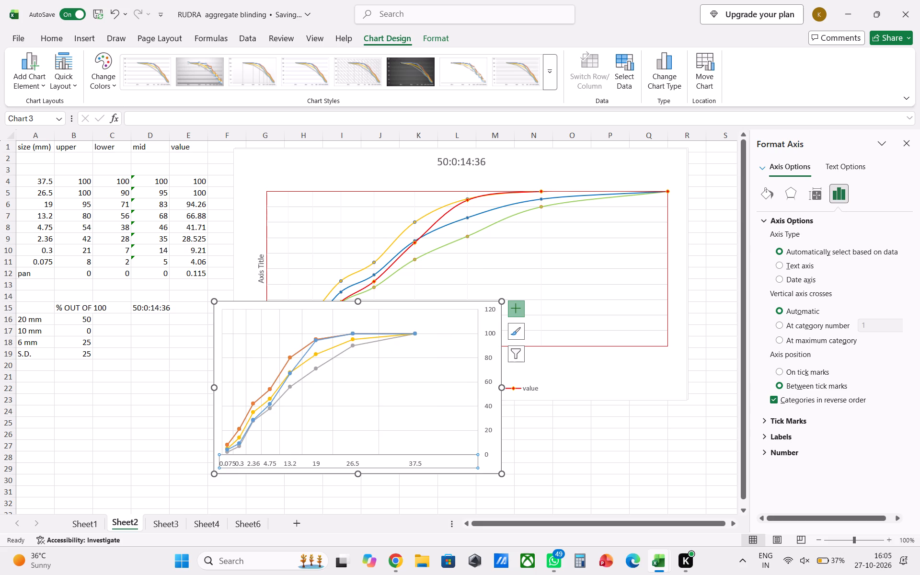
# Examine the tick mark, label, alignment, line and text formatting options of the line chart's horizontal and vertical axes.
pyautogui.click(795, 422)
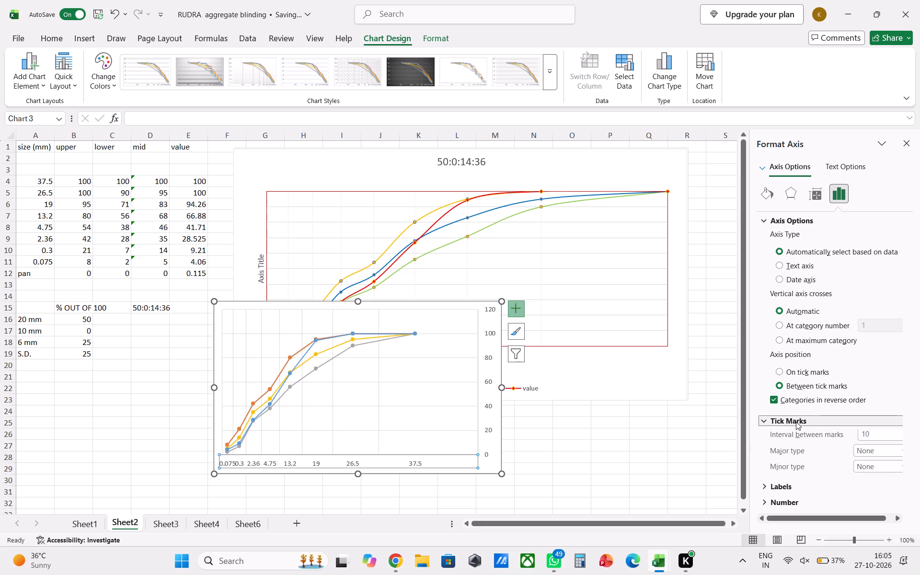
pyautogui.scroll(-2, 801, 422)
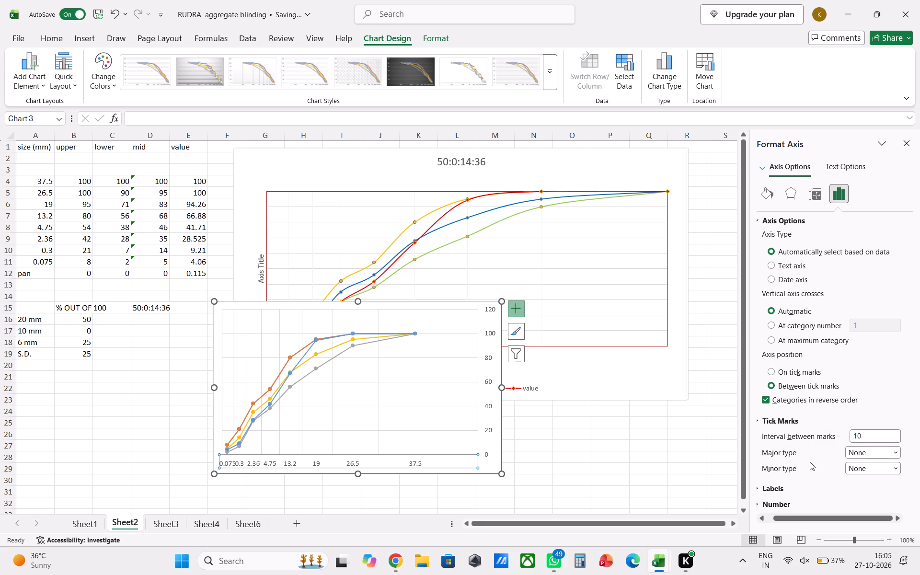
pyautogui.click(786, 488)
pyautogui.scroll(-4, 795, 422)
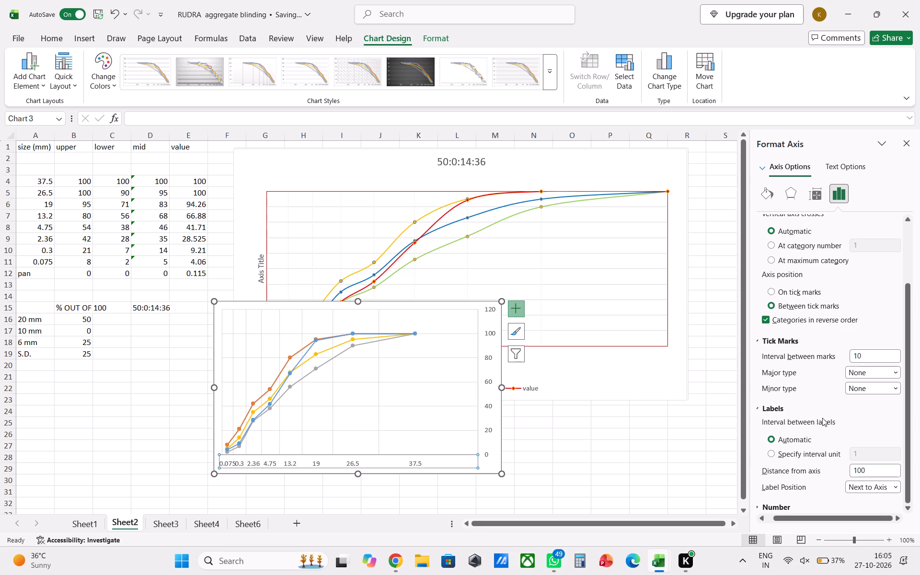
pyautogui.scroll(-5, 793, 438)
pyautogui.doubleClick(488, 331)
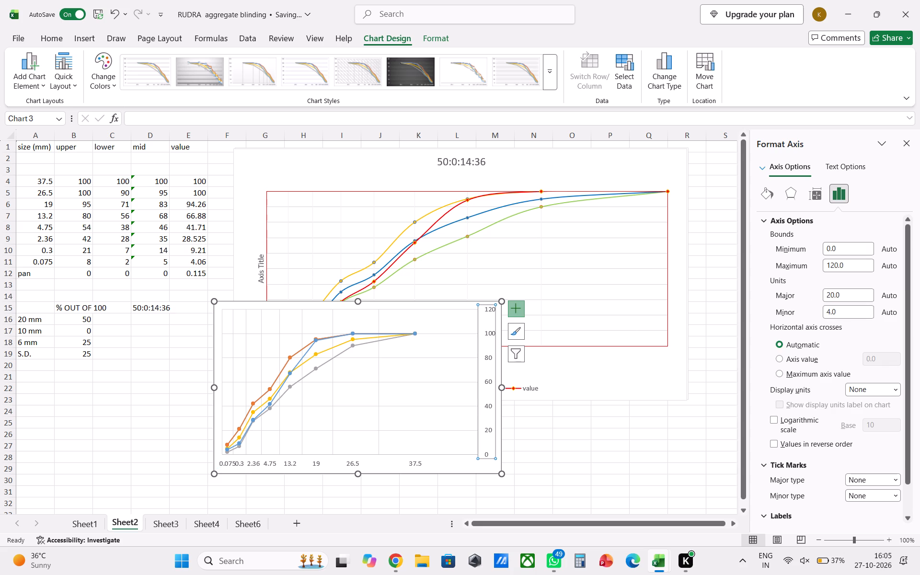
pyautogui.doubleClick(406, 465)
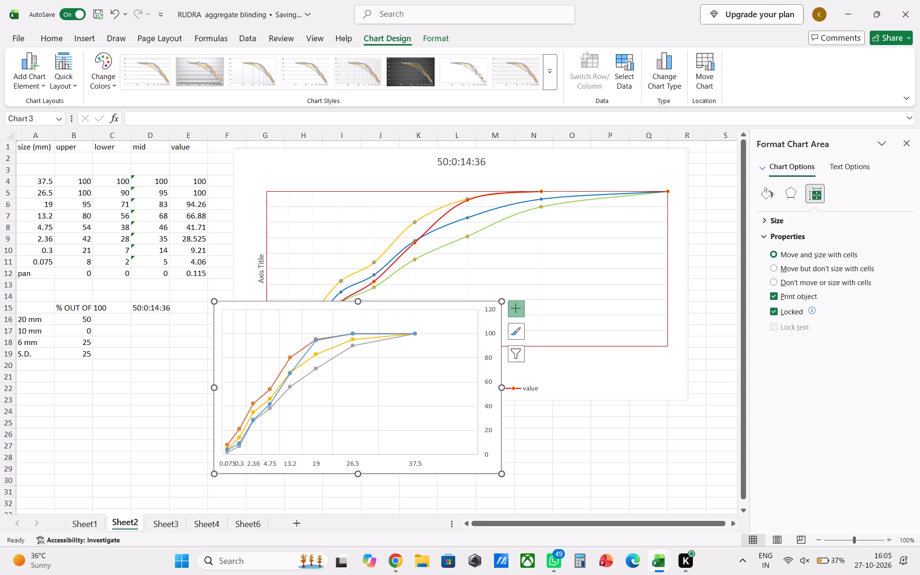
pyautogui.doubleClick(412, 461)
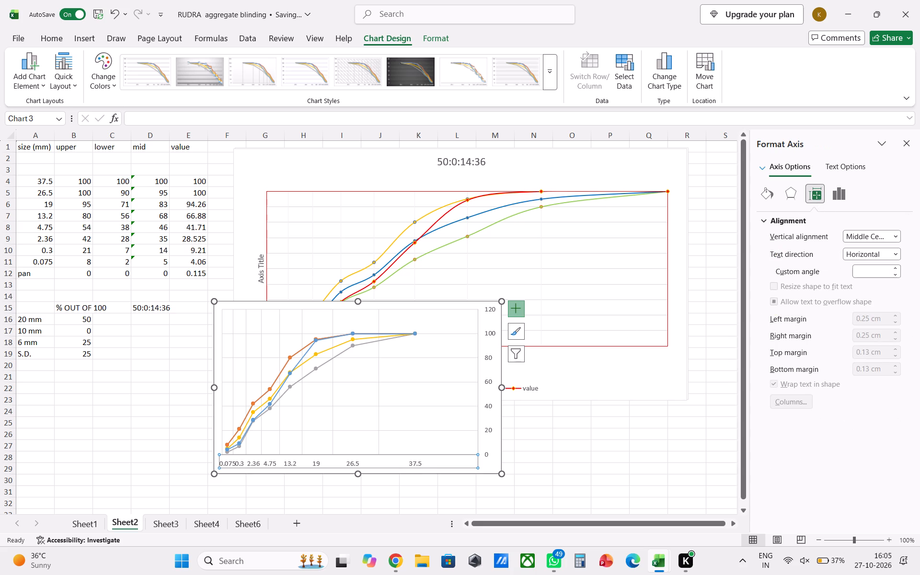
pyautogui.click(837, 190)
pyautogui.click(807, 219)
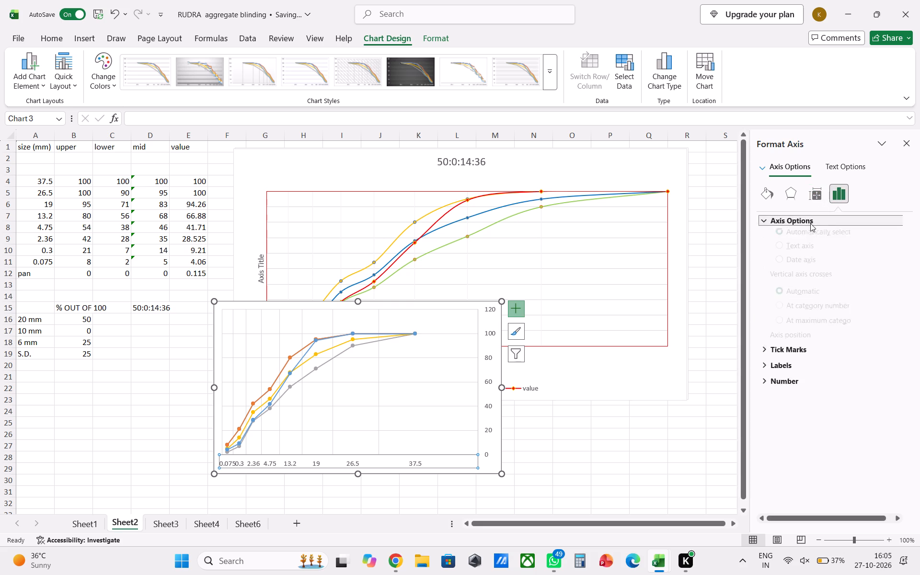
pyautogui.scroll(-5, 873, 338)
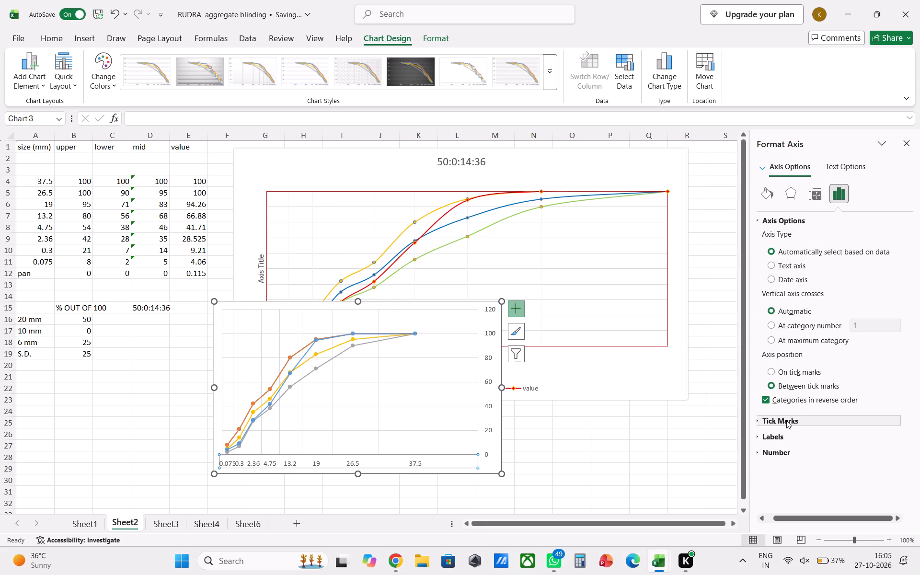
pyautogui.click(816, 188)
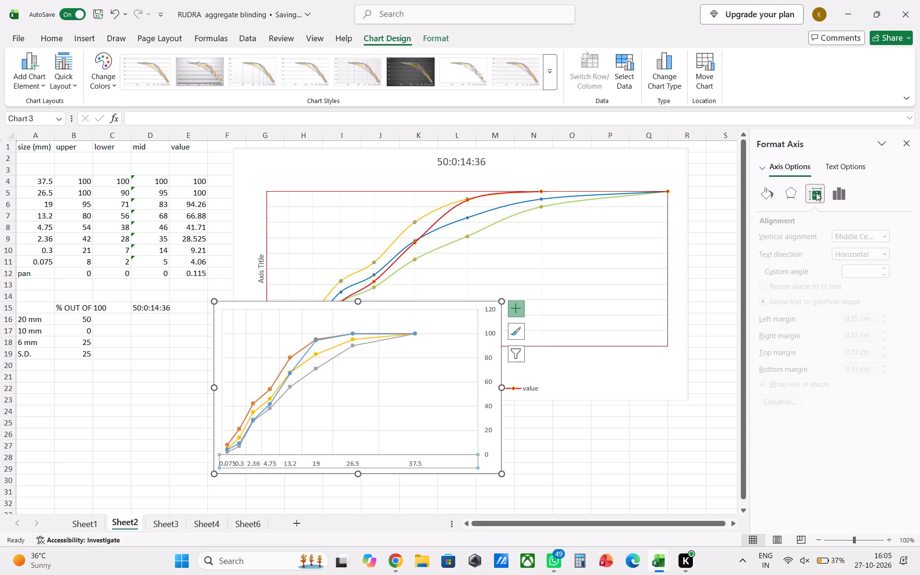
pyautogui.scroll(-5, 805, 313)
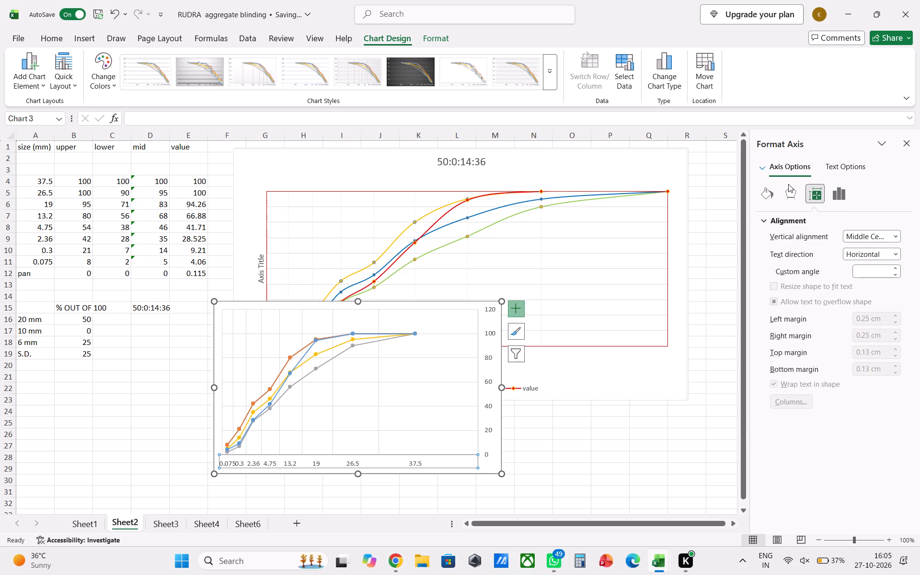
pyautogui.click(788, 185)
pyautogui.click(762, 197)
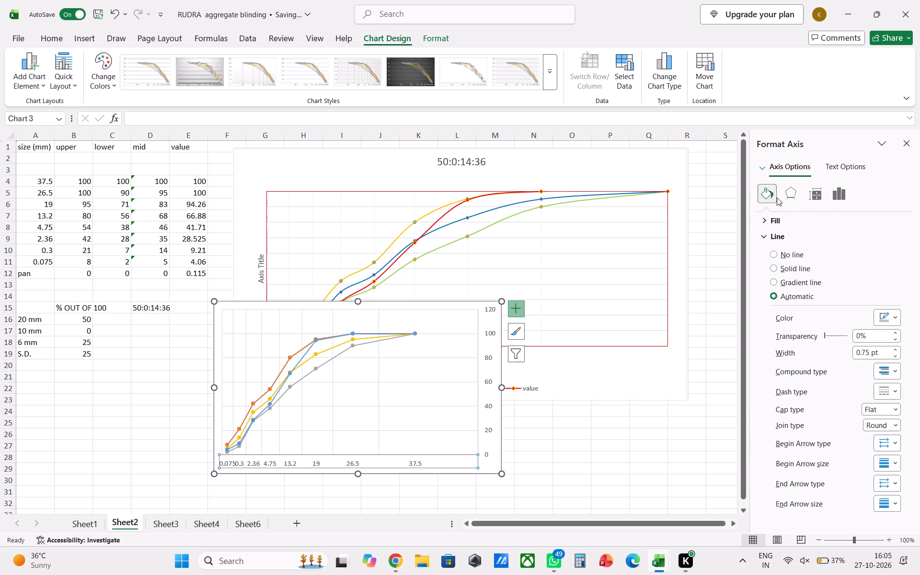
pyautogui.scroll(-4, 828, 345)
pyautogui.click(839, 193)
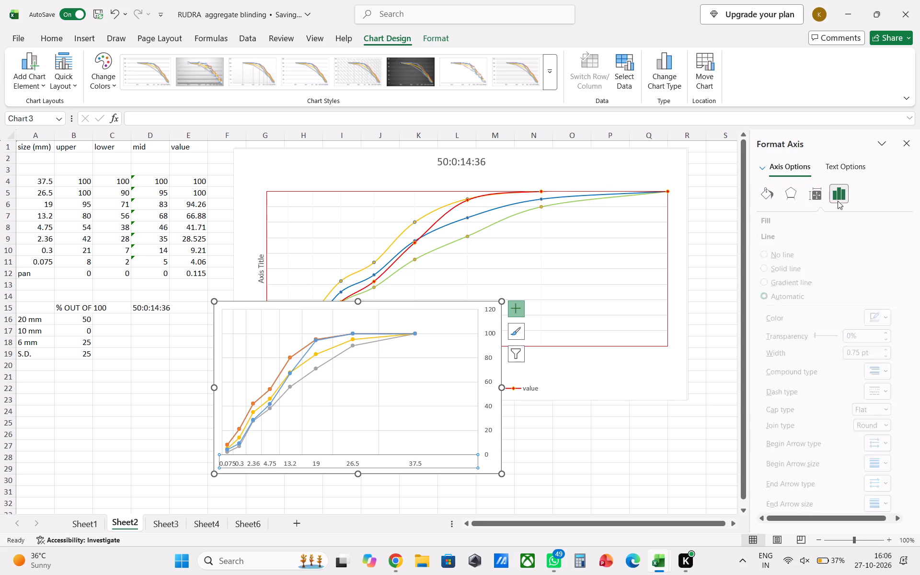
pyautogui.scroll(-3, 404, 460)
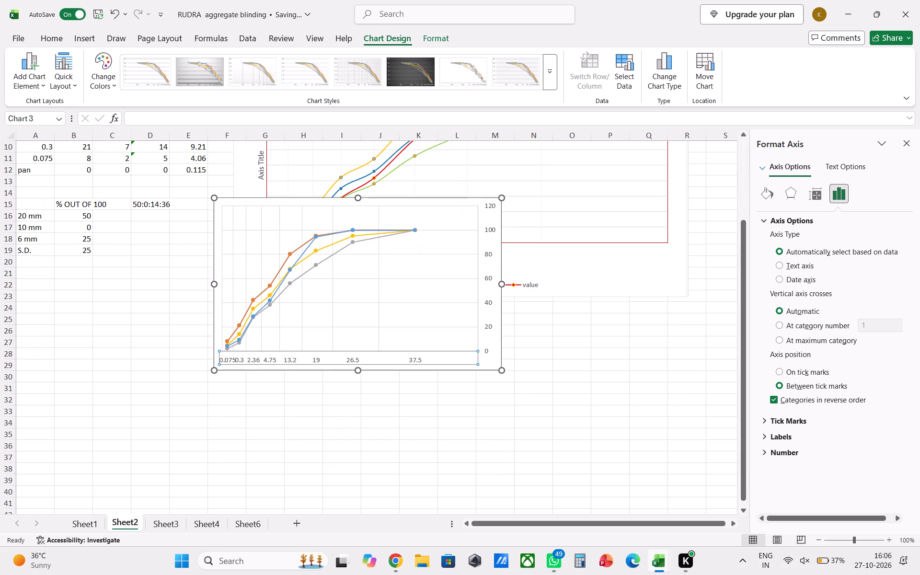
pyautogui.scroll(10, 864, 341)
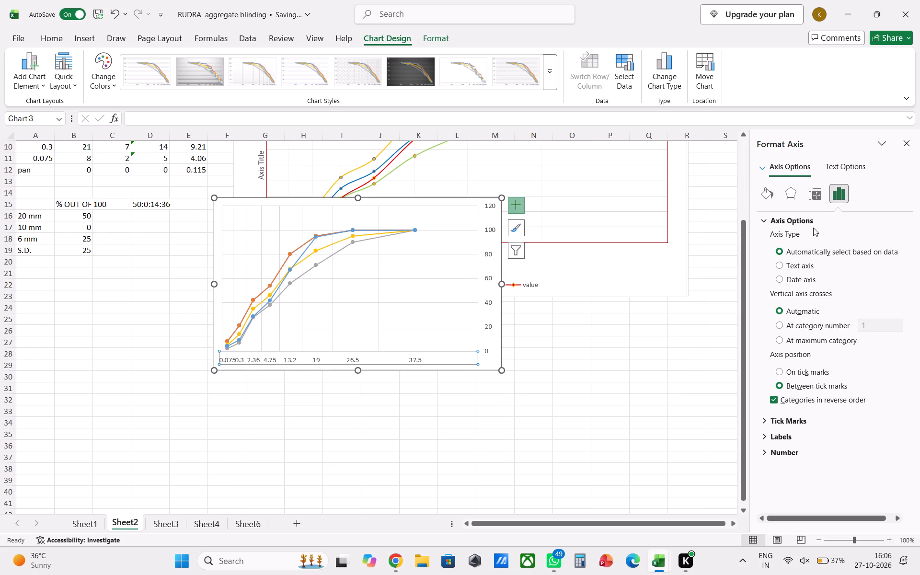
pyautogui.click(844, 164)
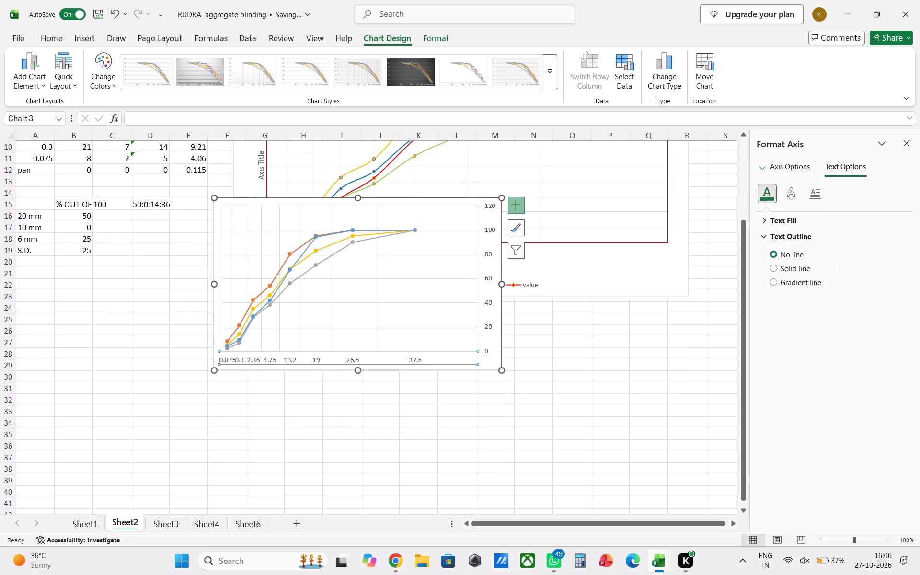
pyautogui.scroll(6, 415, 297)
pyautogui.click(484, 354)
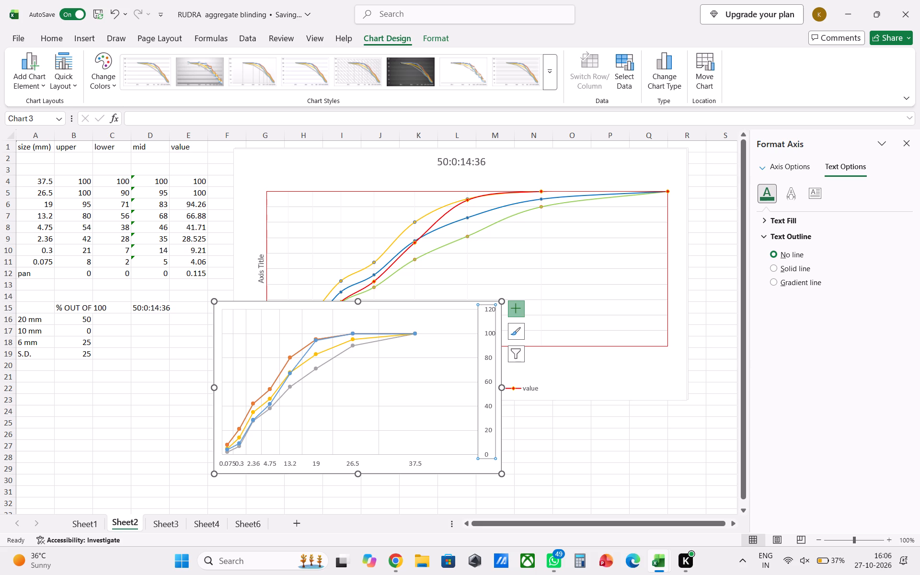
# Set the border of the line chart's chart area to a solid line.
pyautogui.doubleClick(484, 390)
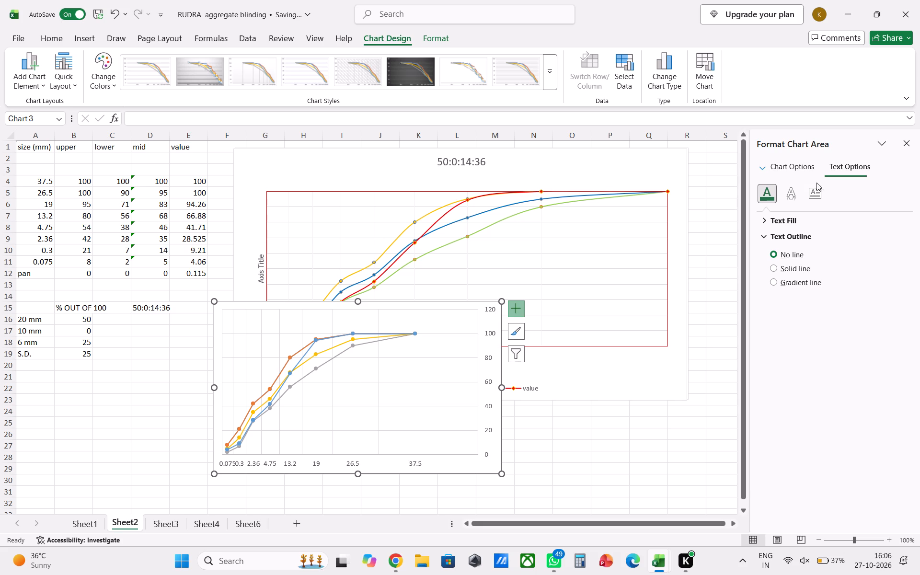
pyautogui.click(786, 161)
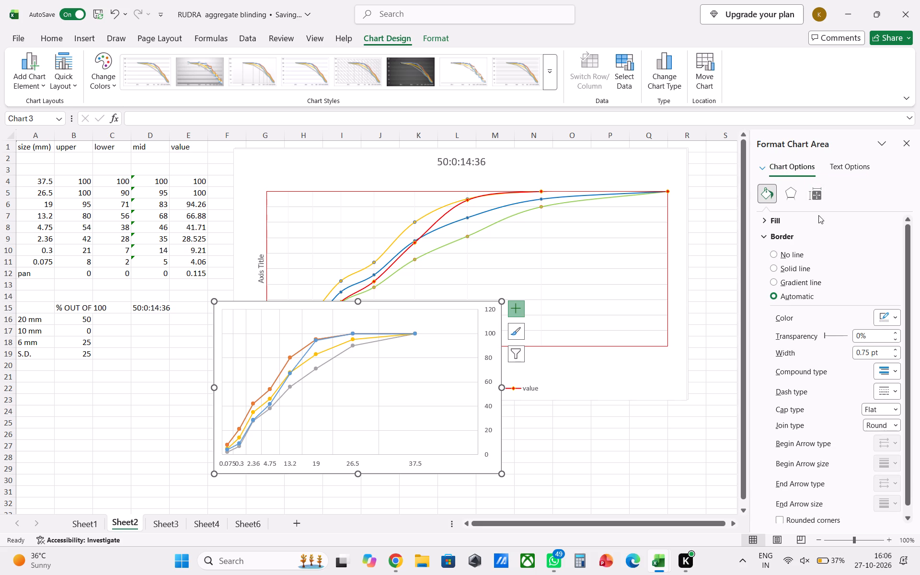
pyautogui.click(793, 257)
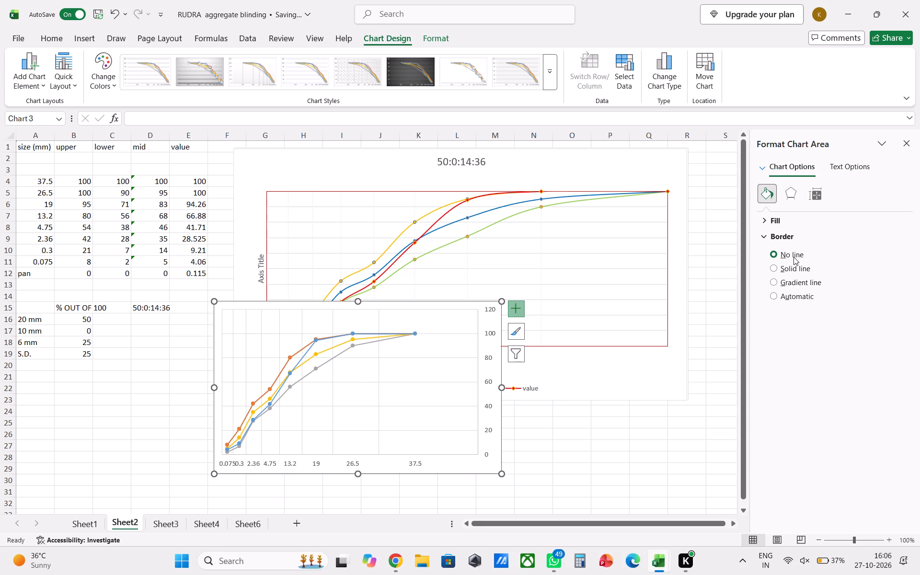
pyautogui.click(793, 257)
pyautogui.click(793, 267)
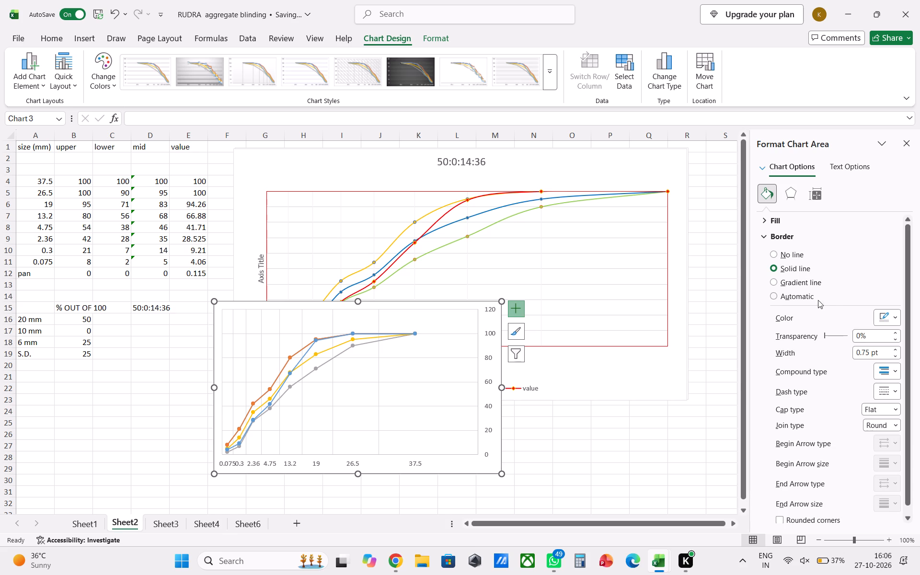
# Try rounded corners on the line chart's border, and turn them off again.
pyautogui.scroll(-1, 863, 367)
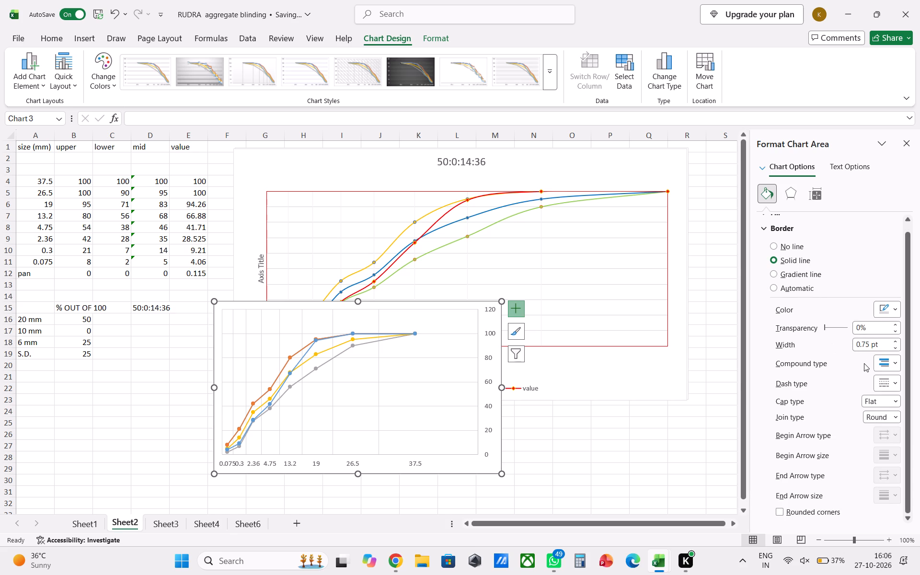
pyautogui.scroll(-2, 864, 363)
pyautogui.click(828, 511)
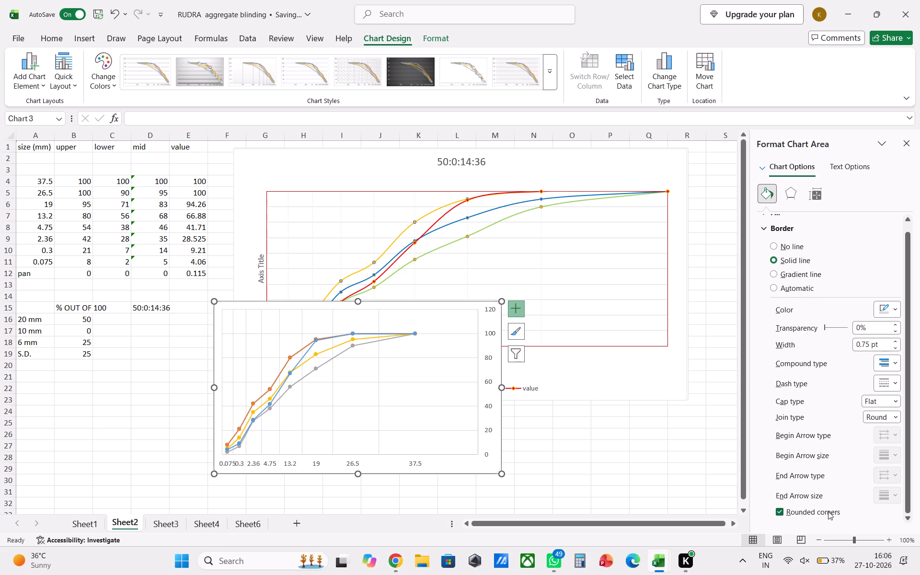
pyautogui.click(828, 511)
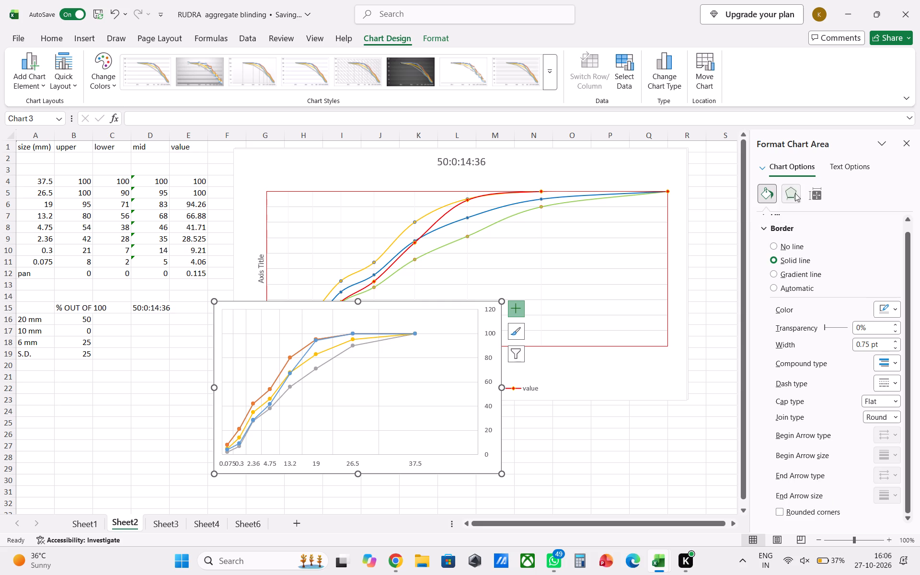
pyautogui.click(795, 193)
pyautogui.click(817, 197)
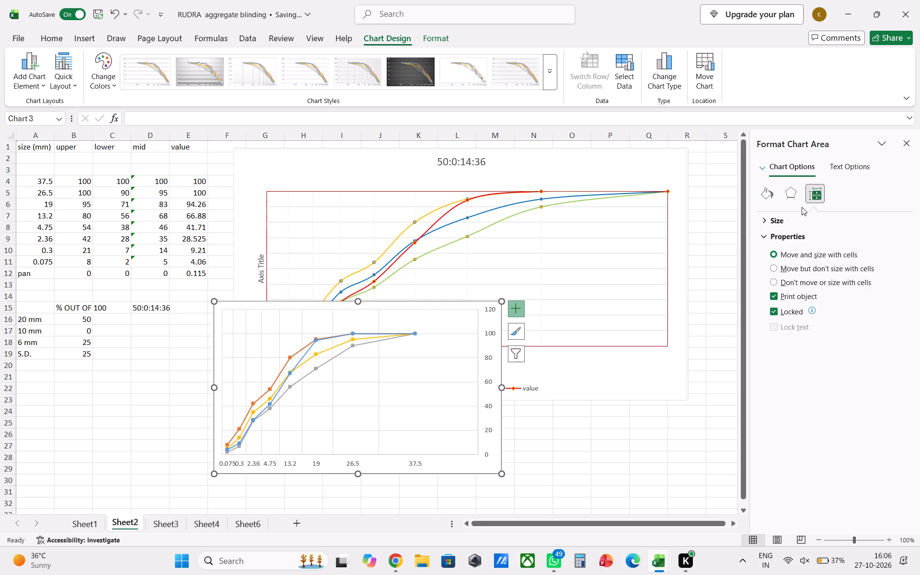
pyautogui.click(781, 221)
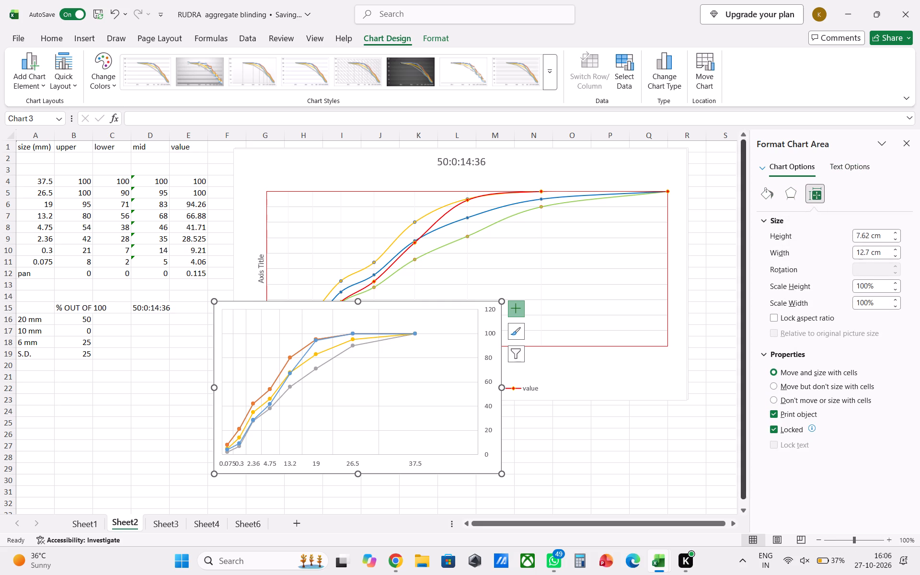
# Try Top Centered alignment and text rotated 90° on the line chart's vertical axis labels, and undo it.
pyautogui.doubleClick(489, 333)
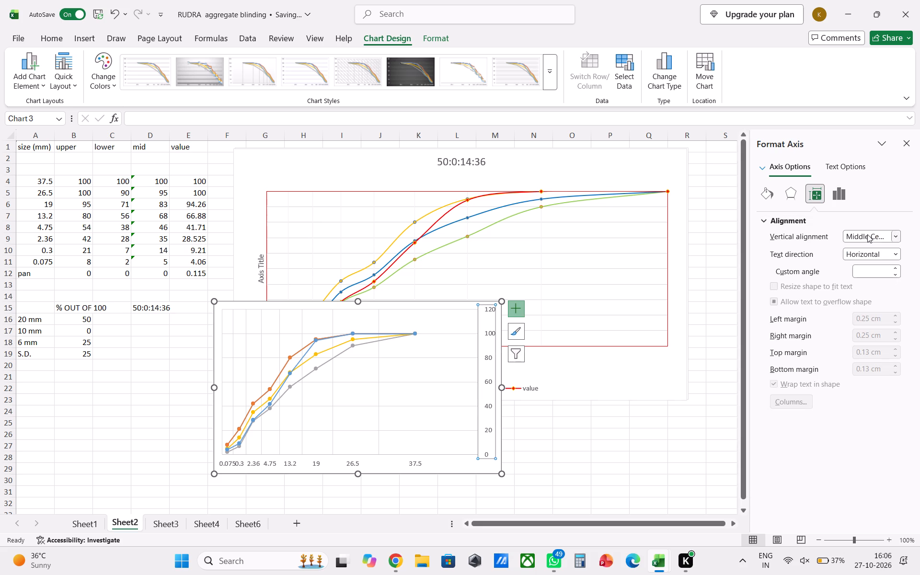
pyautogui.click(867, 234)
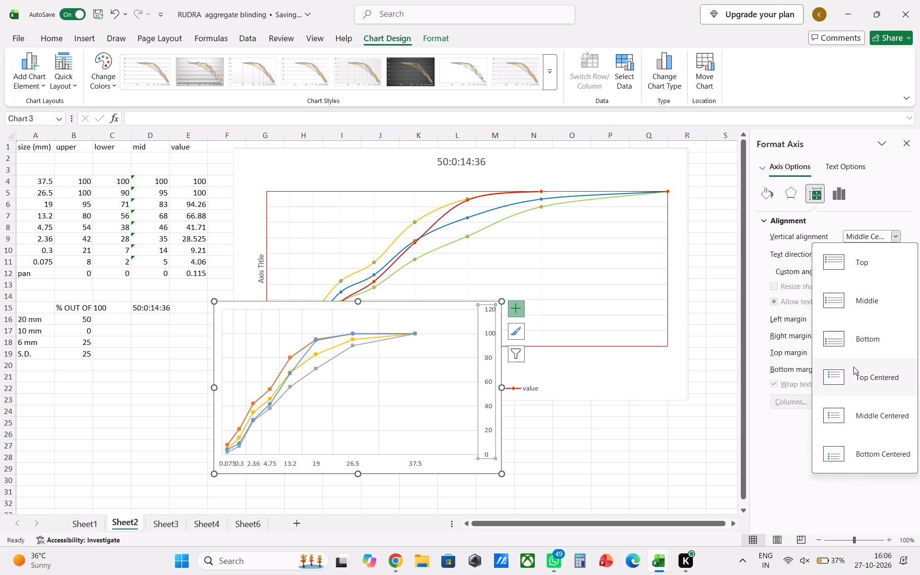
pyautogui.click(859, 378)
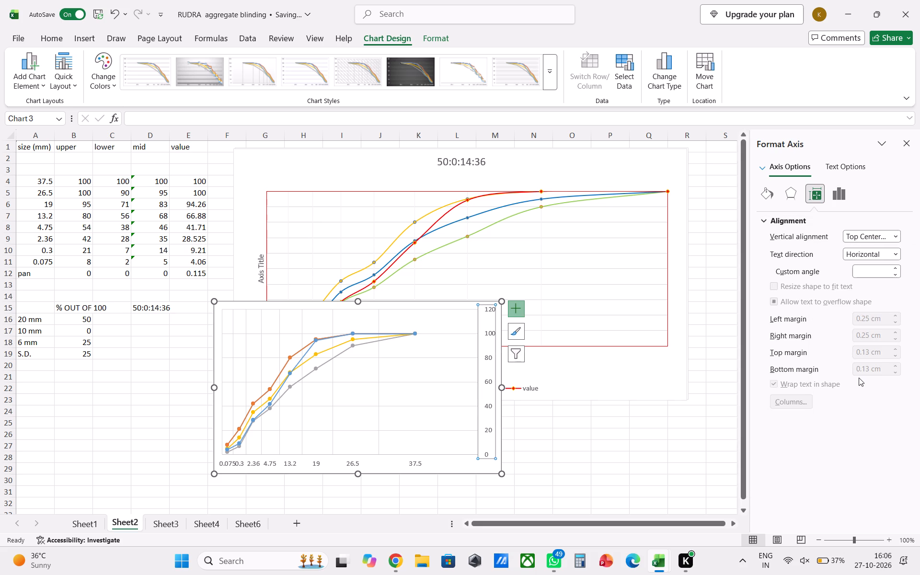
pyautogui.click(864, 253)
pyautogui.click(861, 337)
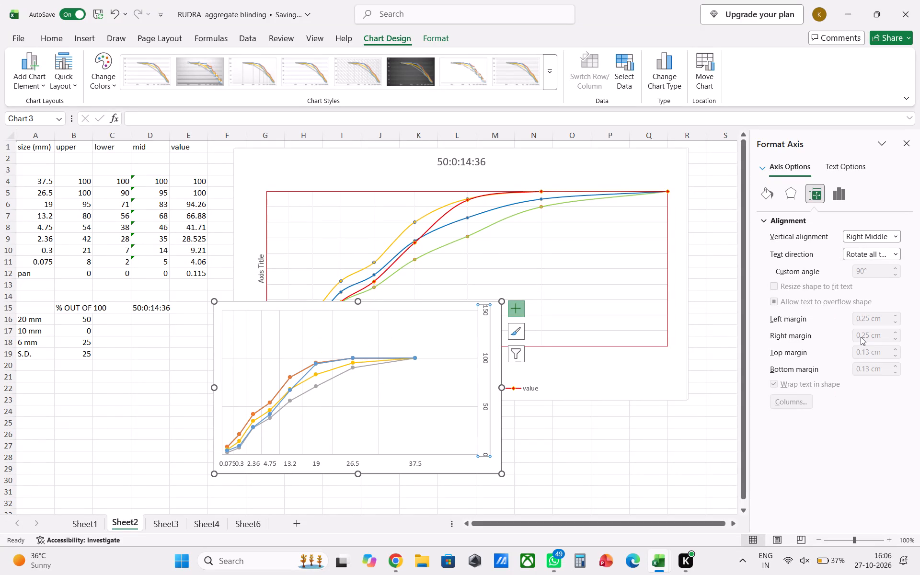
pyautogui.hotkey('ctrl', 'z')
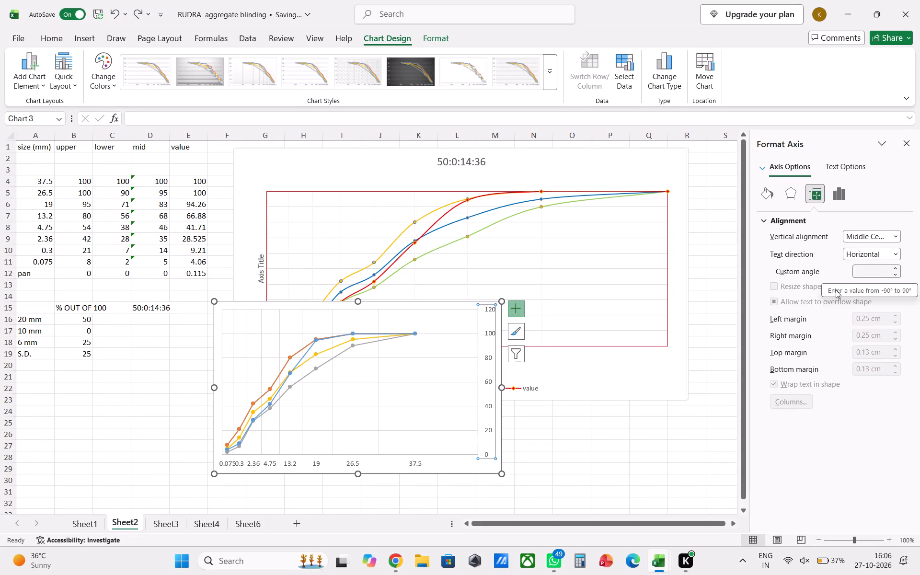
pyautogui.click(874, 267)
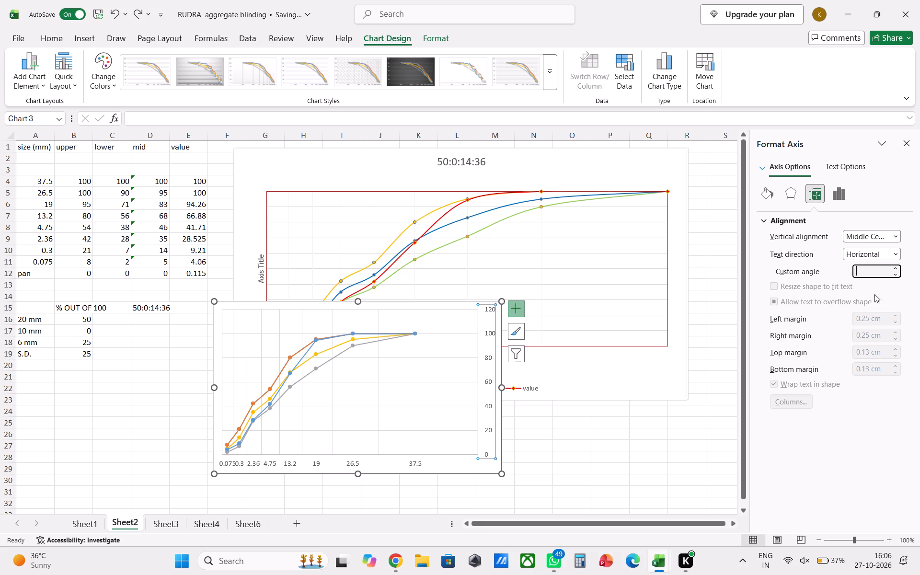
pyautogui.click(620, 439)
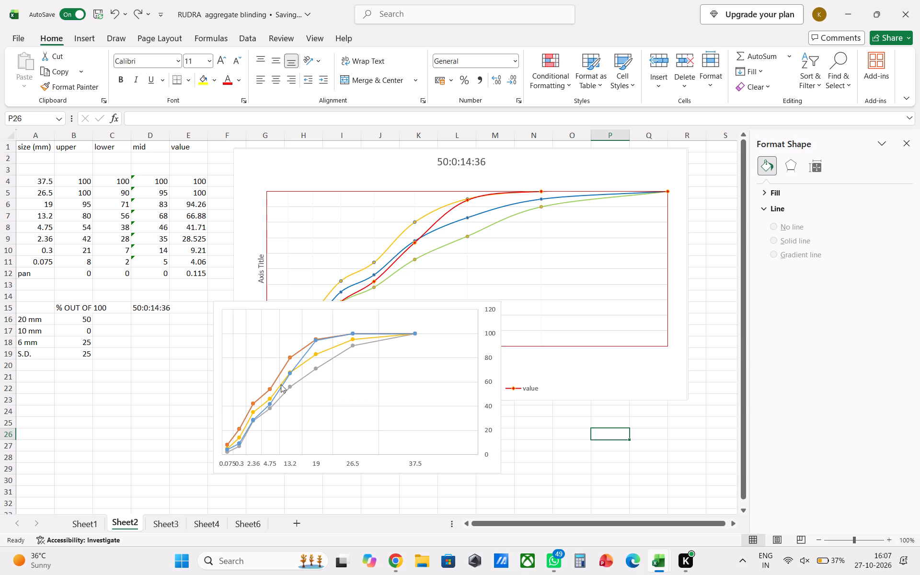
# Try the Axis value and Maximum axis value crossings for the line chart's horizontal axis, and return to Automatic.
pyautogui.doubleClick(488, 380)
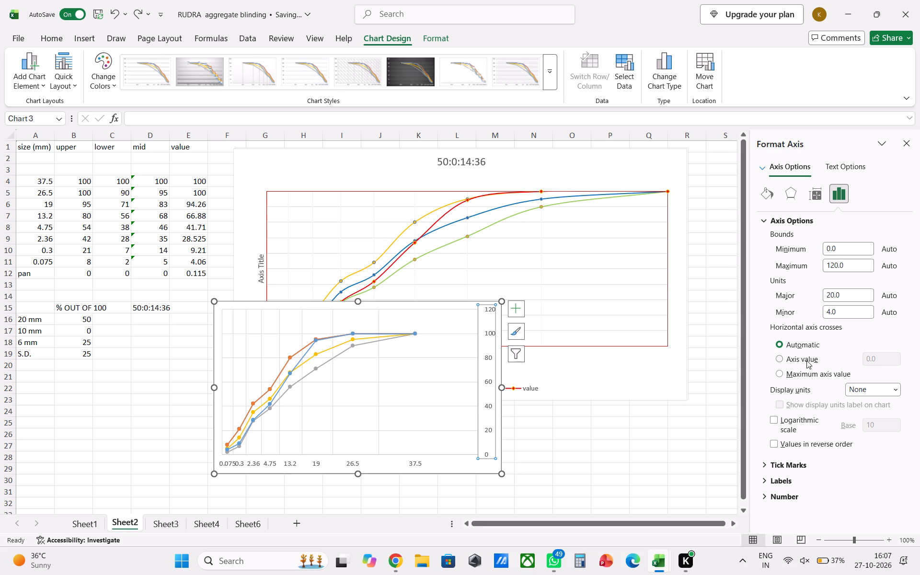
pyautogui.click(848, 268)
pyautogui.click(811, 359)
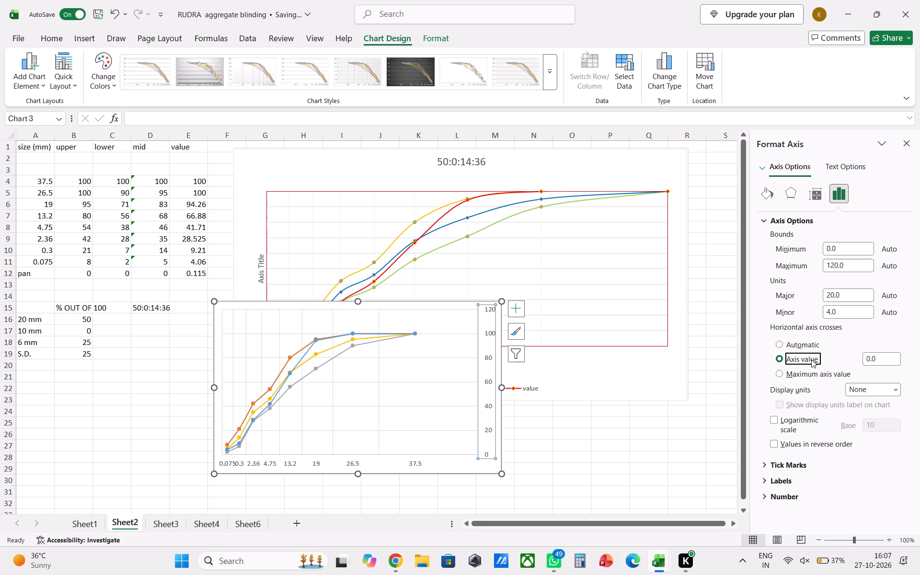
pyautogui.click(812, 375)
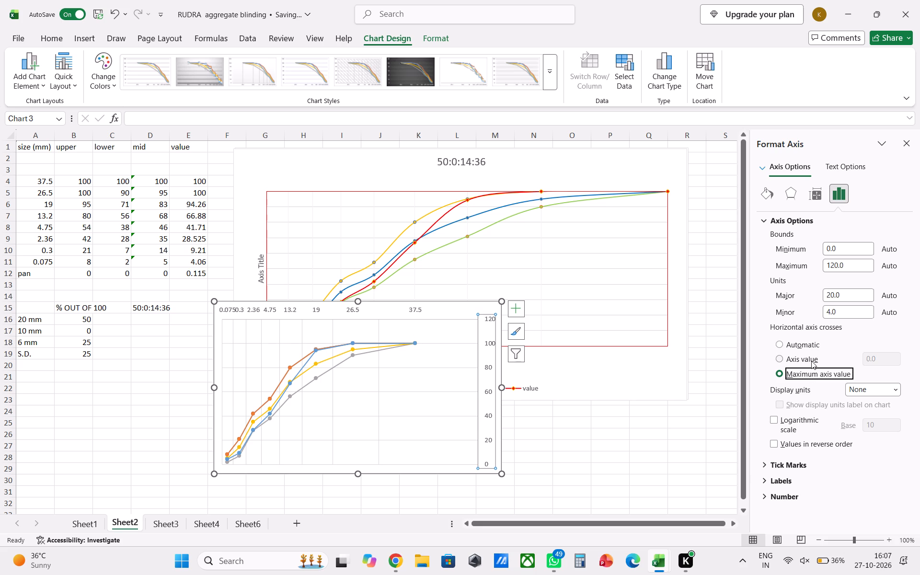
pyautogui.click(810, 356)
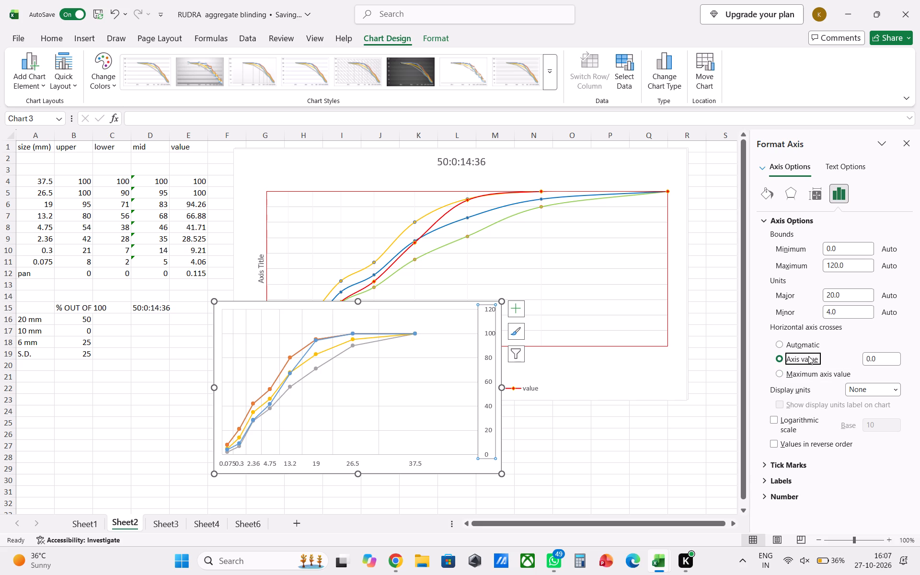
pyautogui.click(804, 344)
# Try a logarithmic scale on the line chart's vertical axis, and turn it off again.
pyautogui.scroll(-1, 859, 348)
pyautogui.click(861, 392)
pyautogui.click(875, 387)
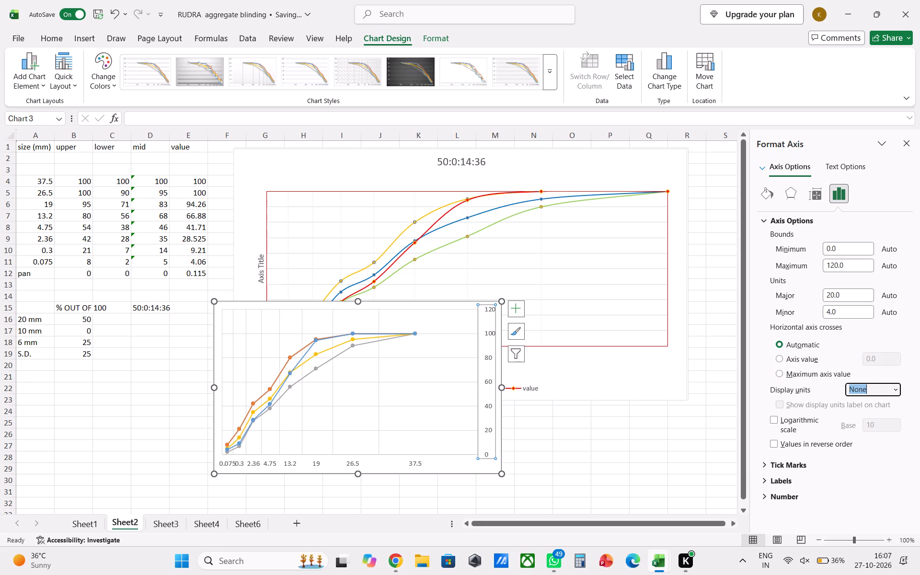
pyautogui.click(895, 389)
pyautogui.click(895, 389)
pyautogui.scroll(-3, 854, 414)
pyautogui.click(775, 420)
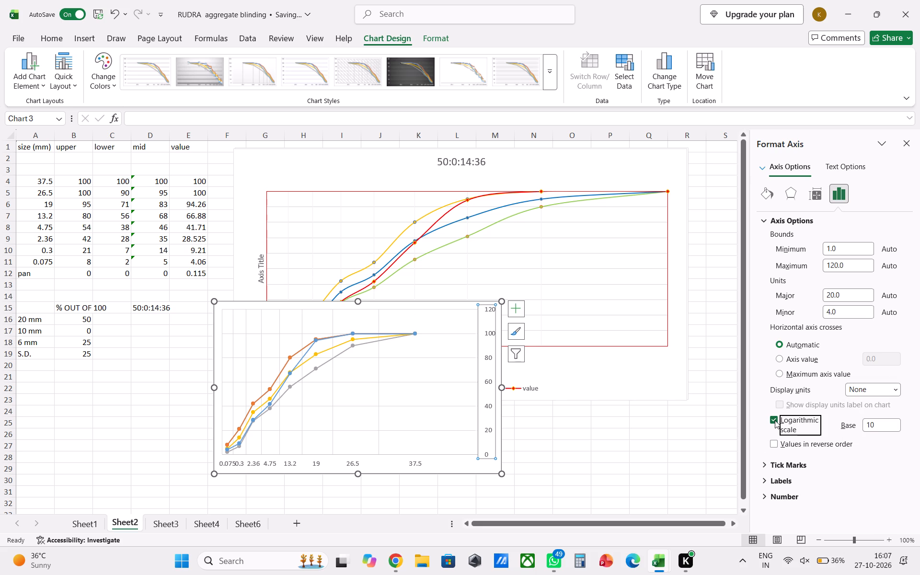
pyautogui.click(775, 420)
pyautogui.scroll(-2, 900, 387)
# Try the Low, None and Next to Axis label positions on the line chart's vertical axis, and settle on High.
pyautogui.click(790, 464)
pyautogui.scroll(-1, 825, 430)
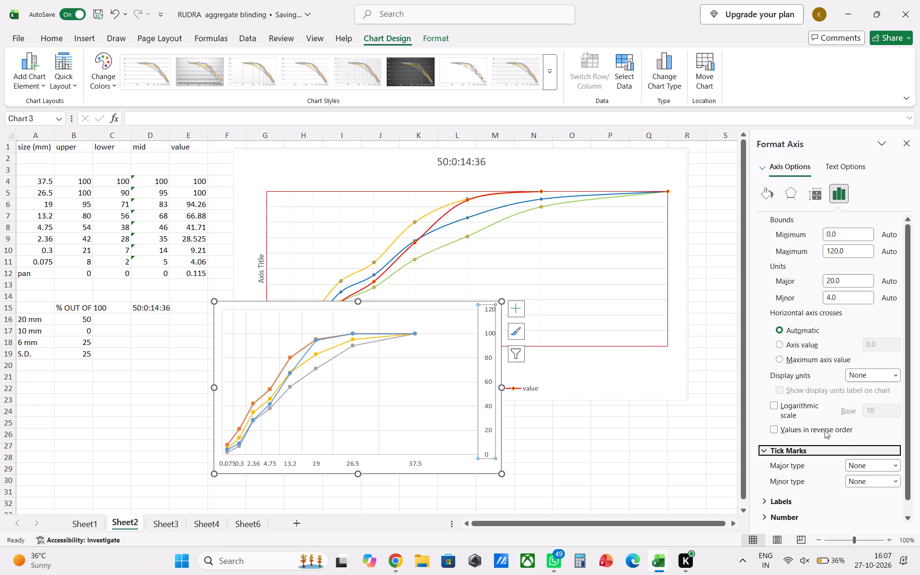
pyautogui.scroll(-2, 825, 430)
pyautogui.click(785, 502)
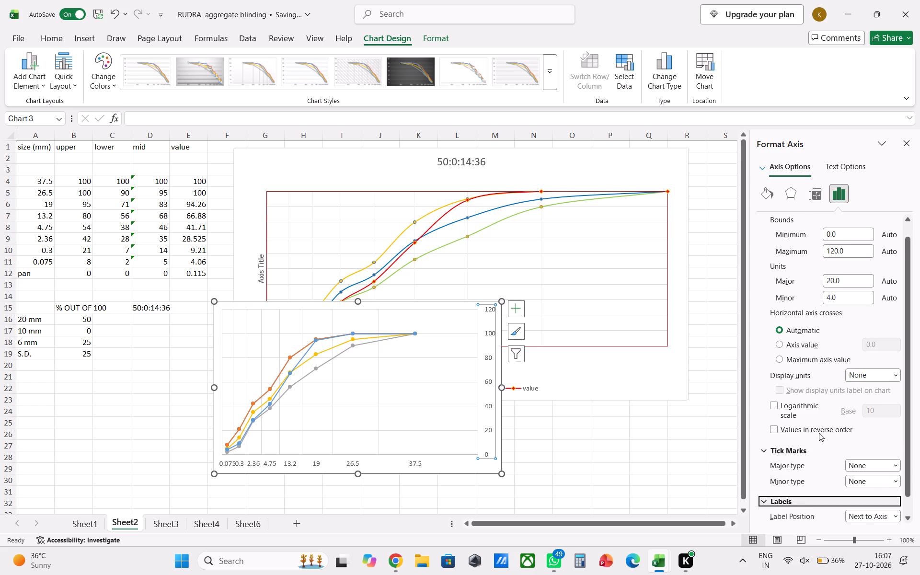
pyautogui.scroll(-4, 819, 433)
pyautogui.click(870, 499)
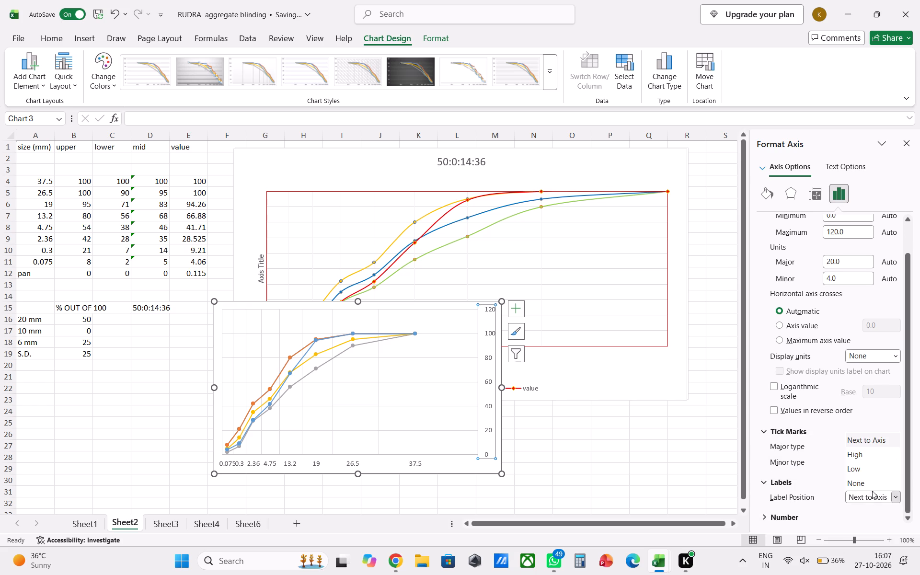
pyautogui.click(873, 465)
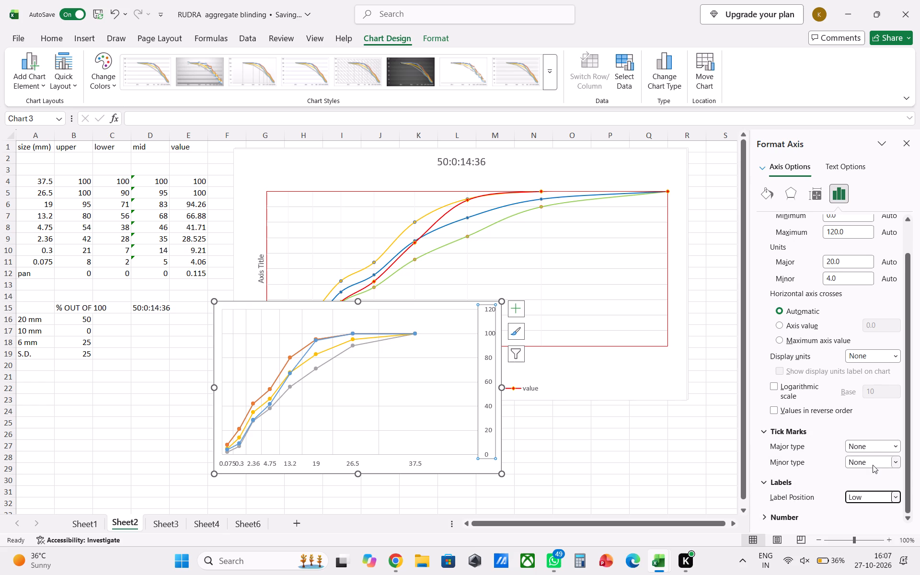
pyautogui.click(870, 495)
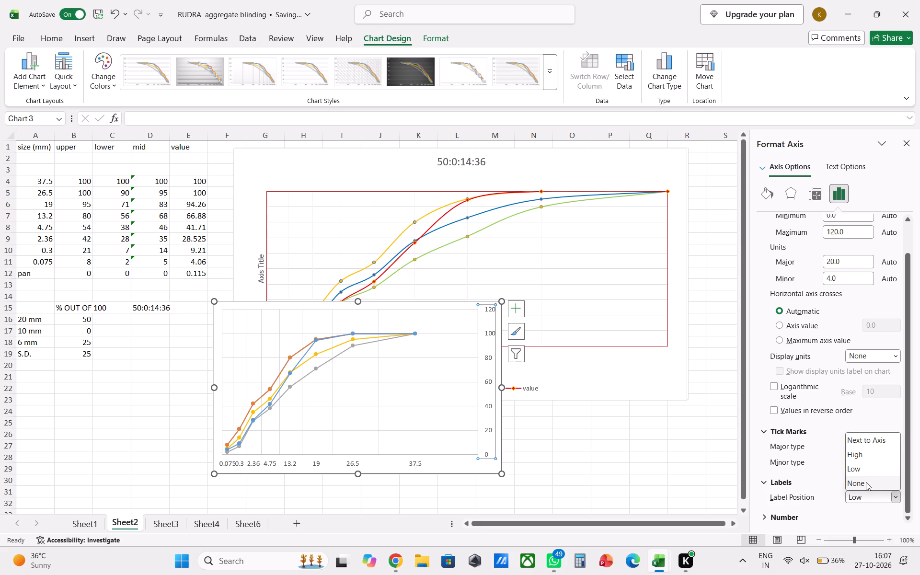
pyautogui.click(866, 482)
pyautogui.click(867, 497)
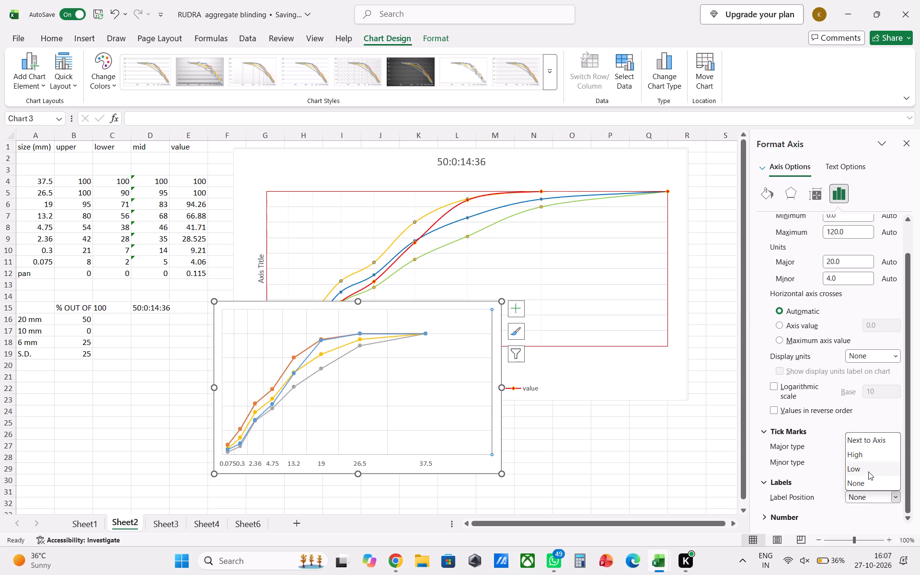
pyautogui.click(881, 441)
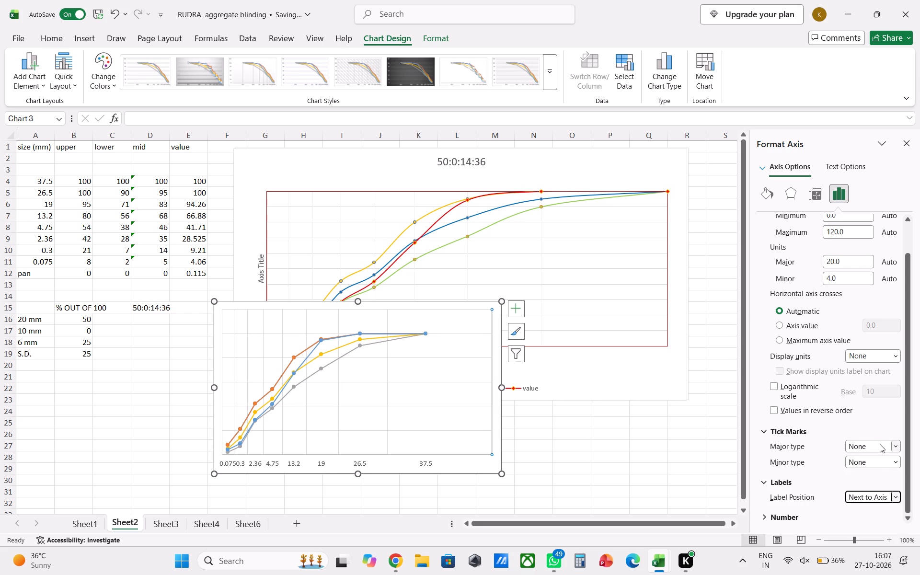
pyautogui.click(866, 494)
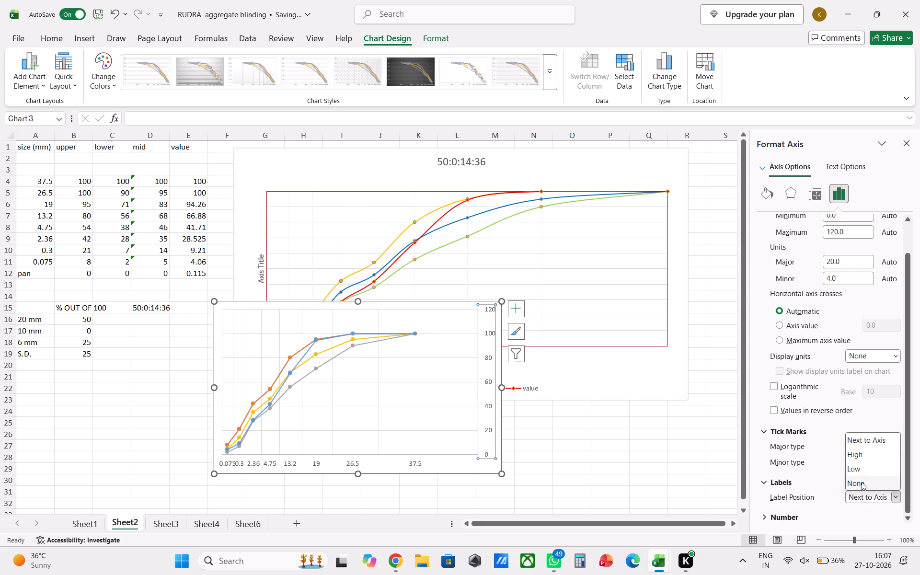
pyautogui.click(872, 458)
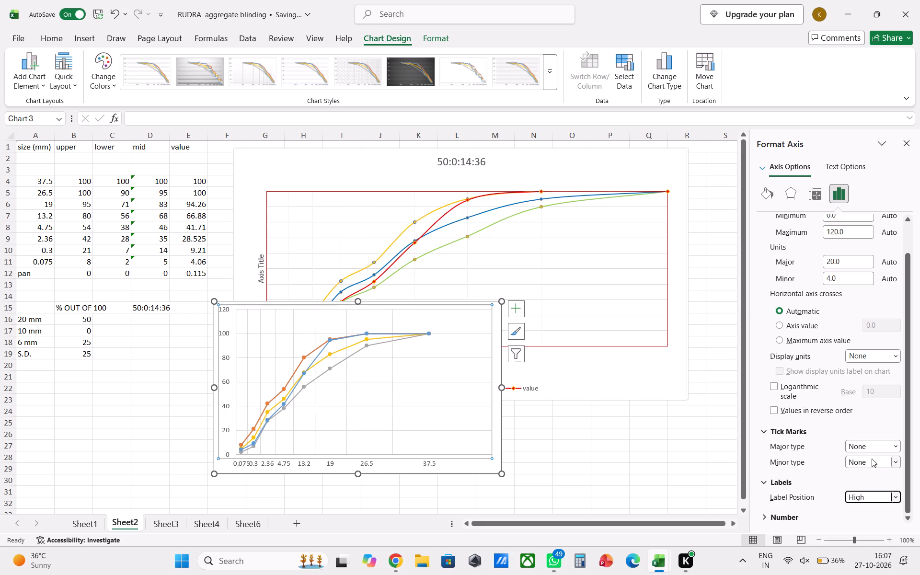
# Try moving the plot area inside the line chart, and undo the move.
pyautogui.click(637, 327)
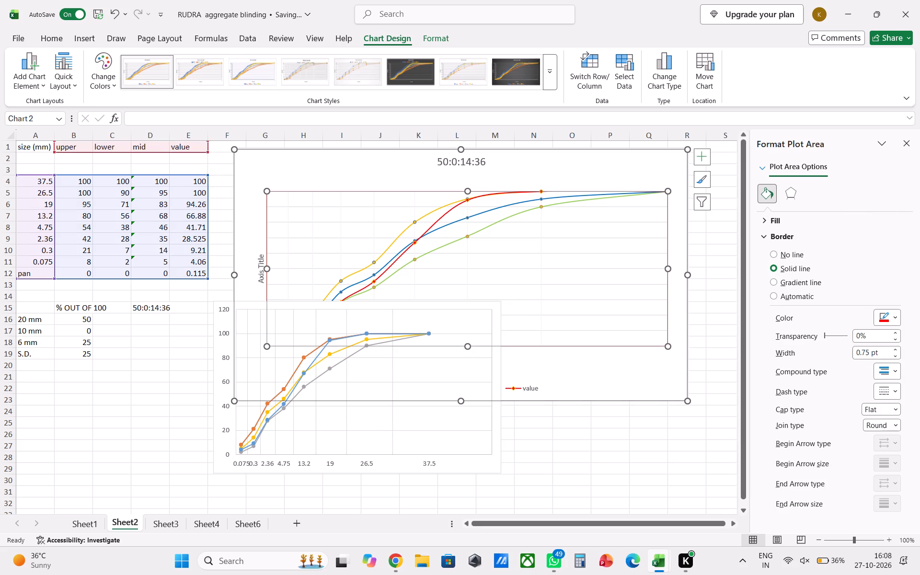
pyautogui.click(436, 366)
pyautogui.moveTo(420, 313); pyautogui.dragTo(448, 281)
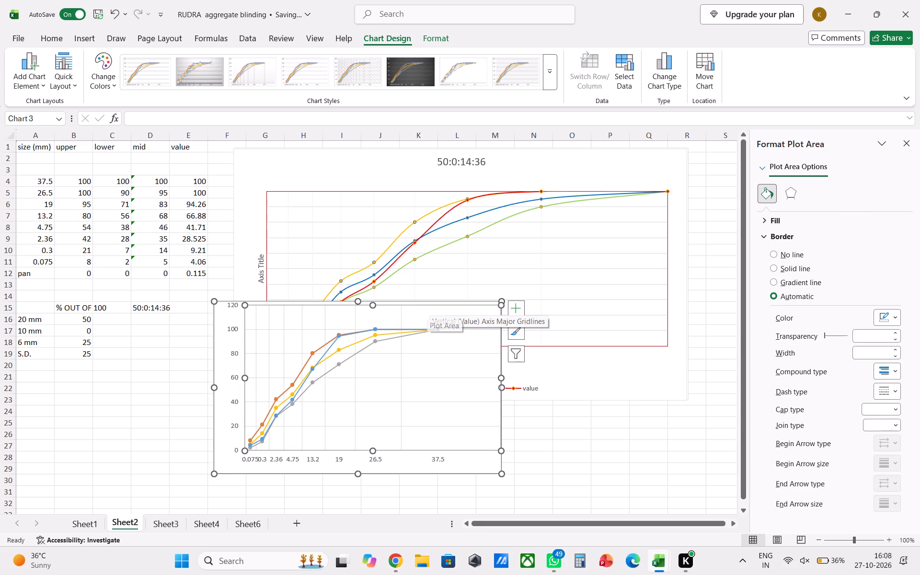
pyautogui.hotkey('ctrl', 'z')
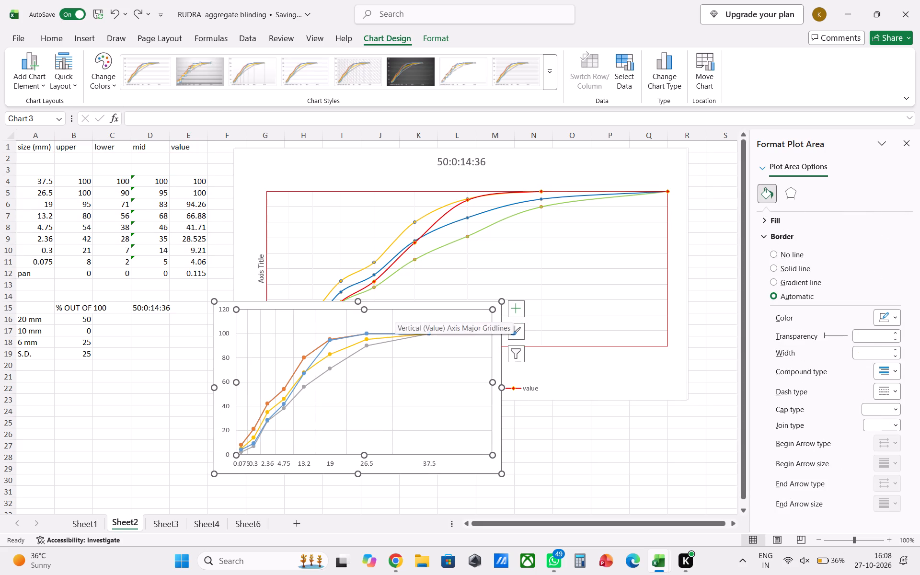
# Move the line chart up over the older chart and enlarge it to span about columns G to R and rows 5 to 30.
pyautogui.moveTo(400, 304); pyautogui.dragTo(427, 192)
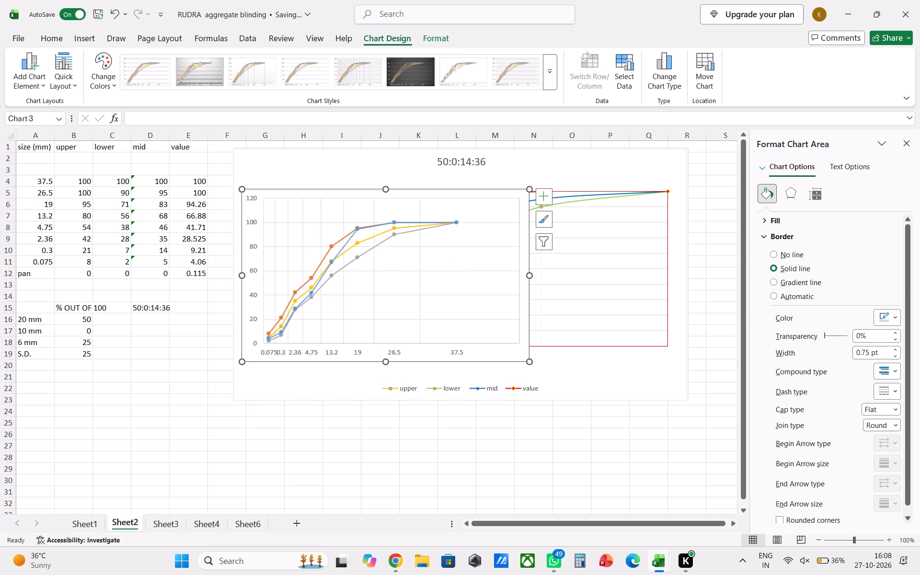
pyautogui.moveTo(532, 360); pyautogui.dragTo(696, 482)
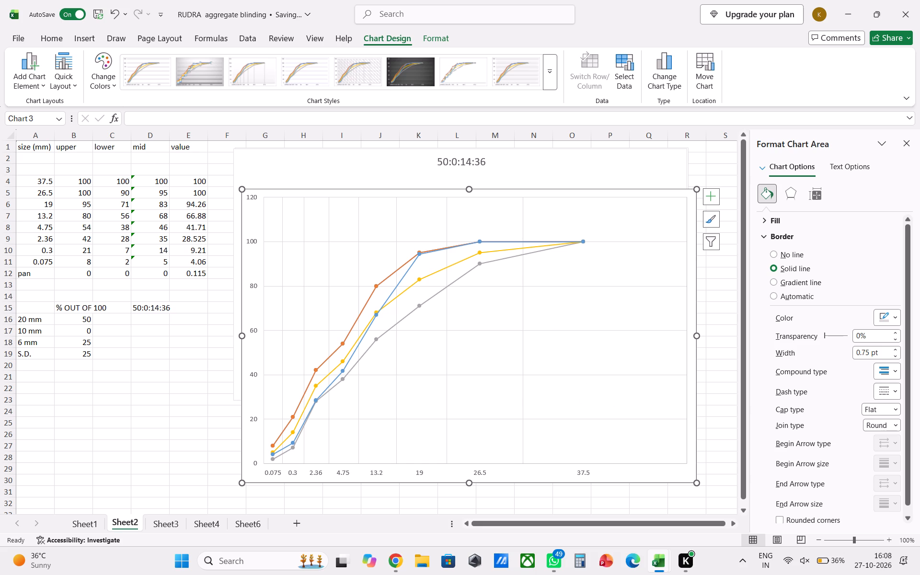
pyautogui.scroll(-2, 603, 348)
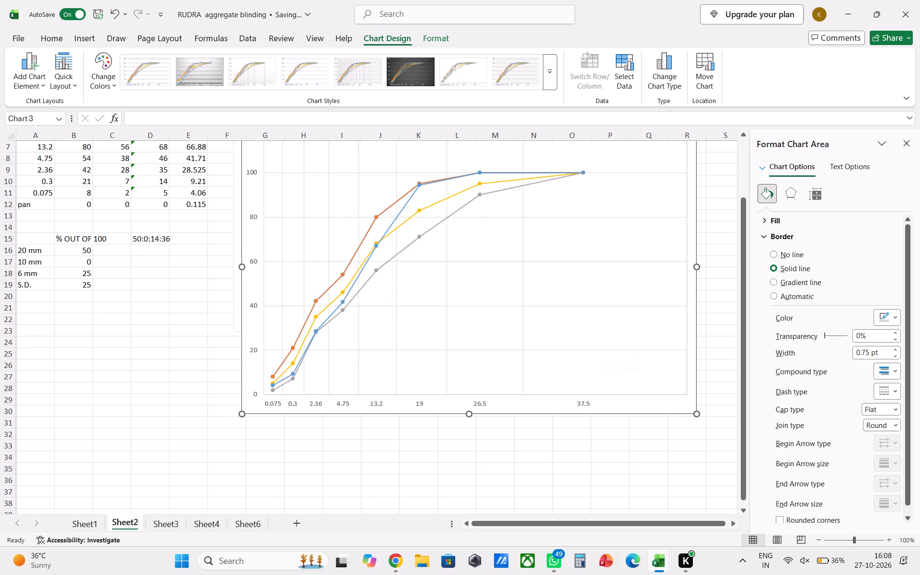
pyautogui.scroll(1, 611, 344)
pyautogui.scroll(1, 506, 352)
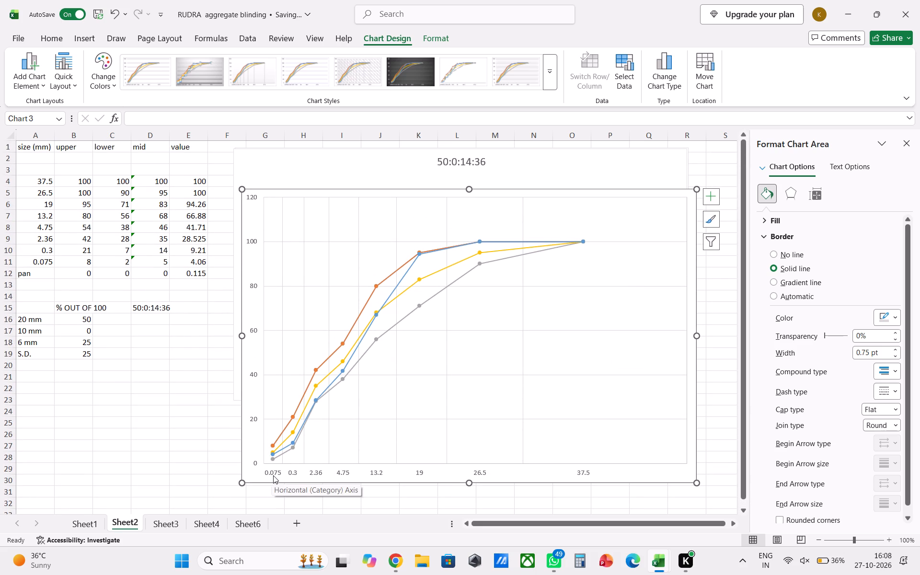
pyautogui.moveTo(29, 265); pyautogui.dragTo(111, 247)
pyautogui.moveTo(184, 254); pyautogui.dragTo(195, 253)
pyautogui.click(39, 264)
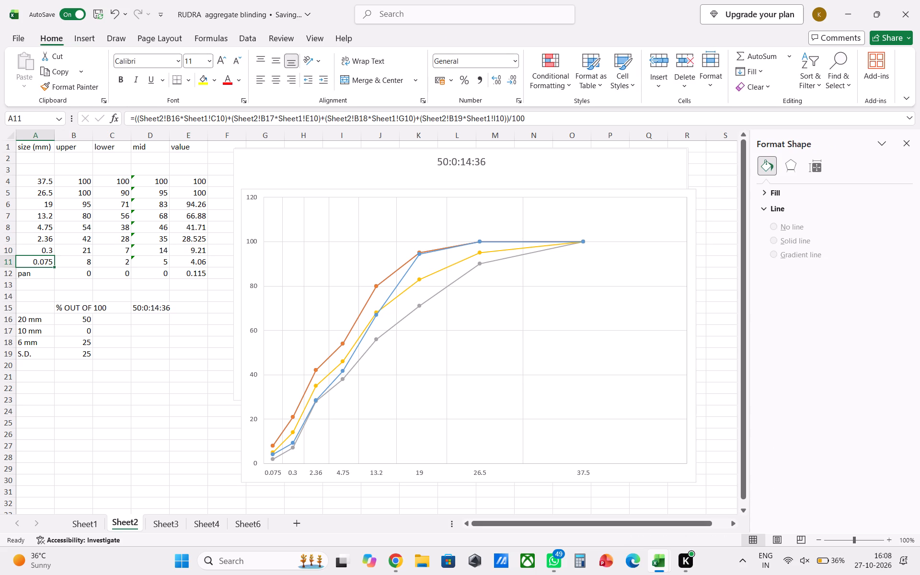
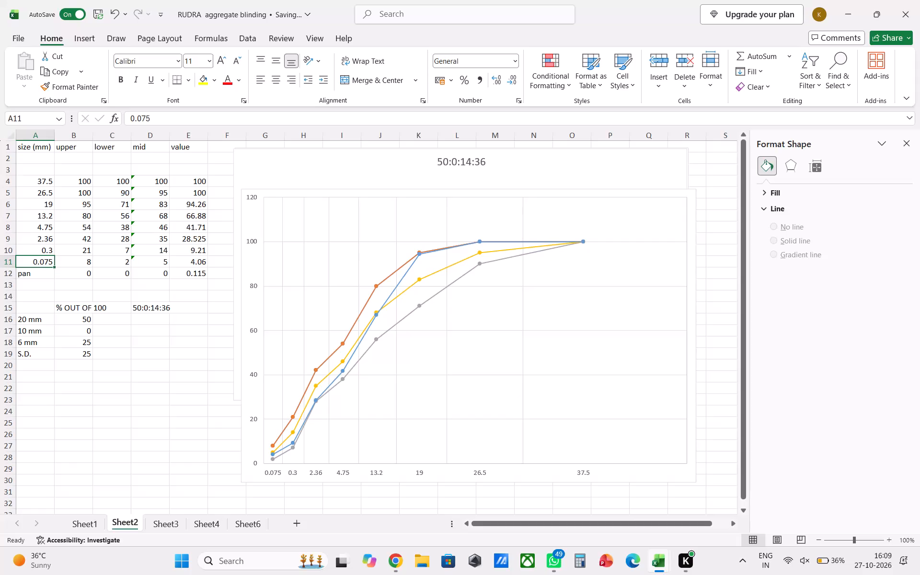
# Add a legend to the line chart that overlaps the older 50:0:14:36 chart.
pyautogui.click(656, 203)
pyautogui.click(710, 196)
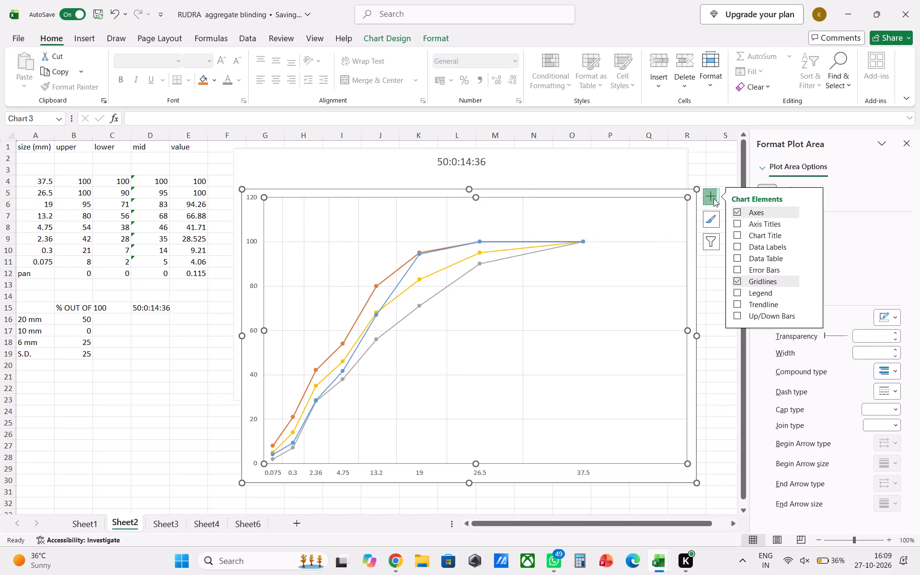
pyautogui.click(761, 291)
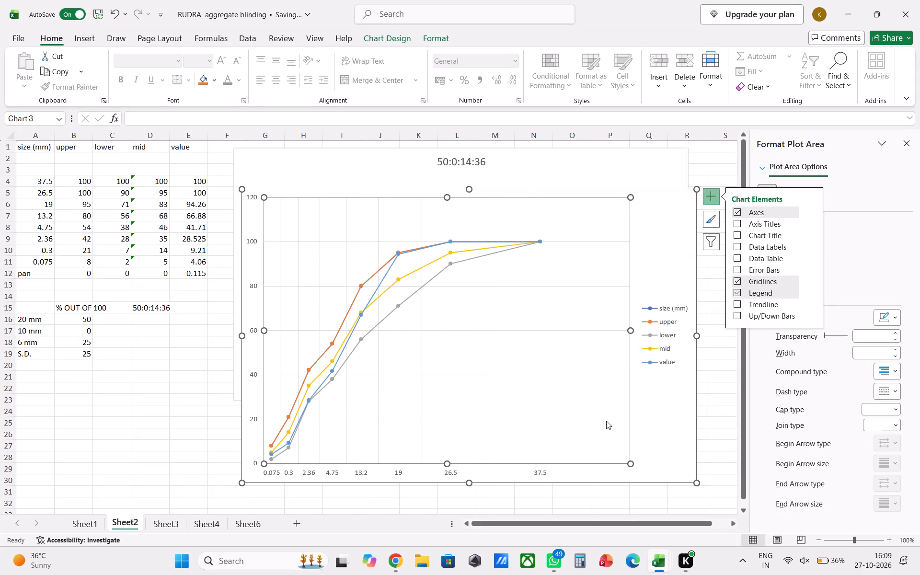
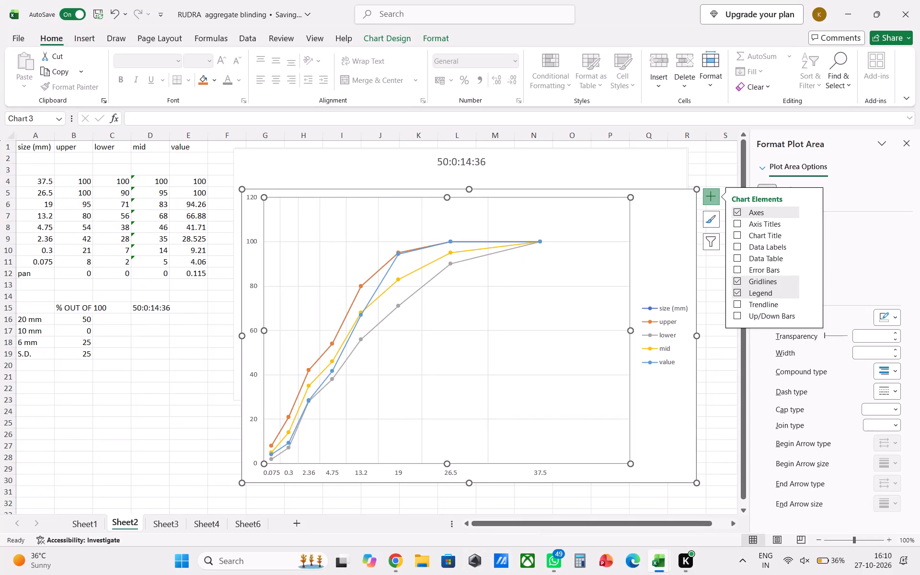
# Deselect the new line chart and open Sheet4 to view its aggregate gradation table and chart.
pyautogui.click(78, 344)
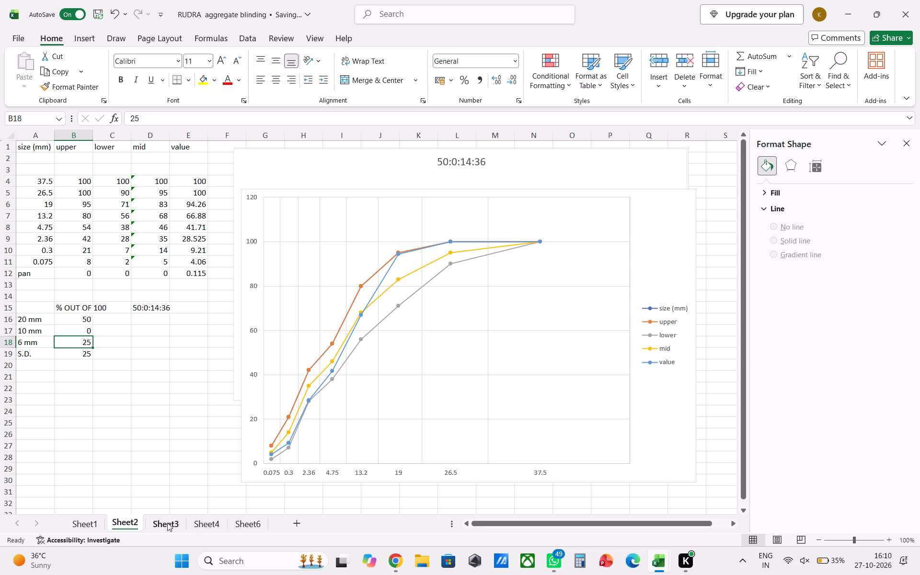
pyautogui.click(197, 519)
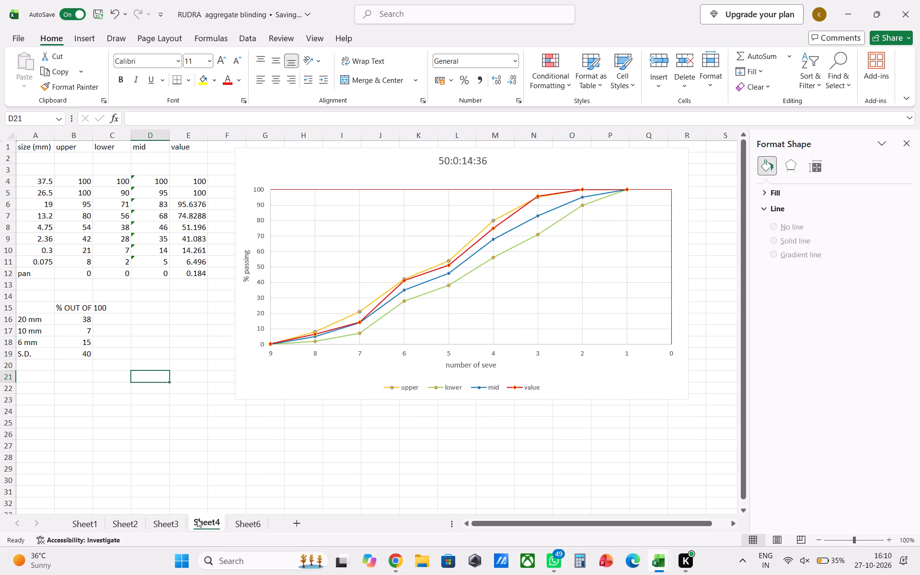
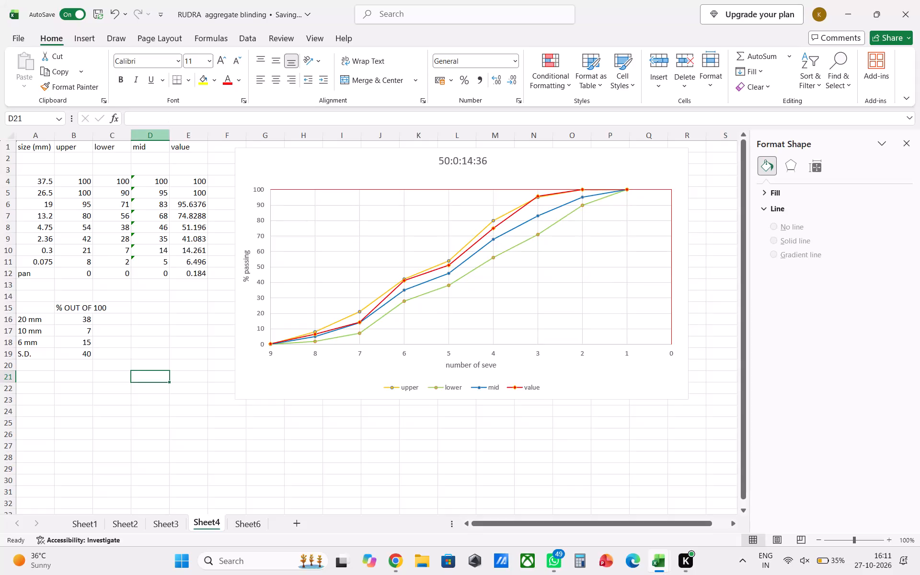
# Review the gradation tables and charts on Sheet4, Sheet6, Sheet3 and Sheet1, and return to Sheet2.
pyautogui.moveTo(38, 195); pyautogui.dragTo(154, 190)
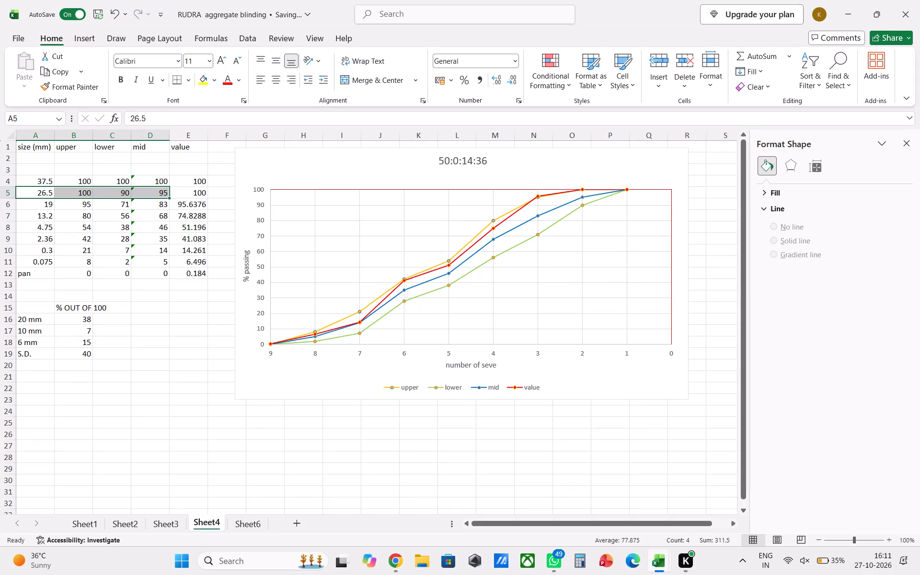
pyautogui.click(250, 520)
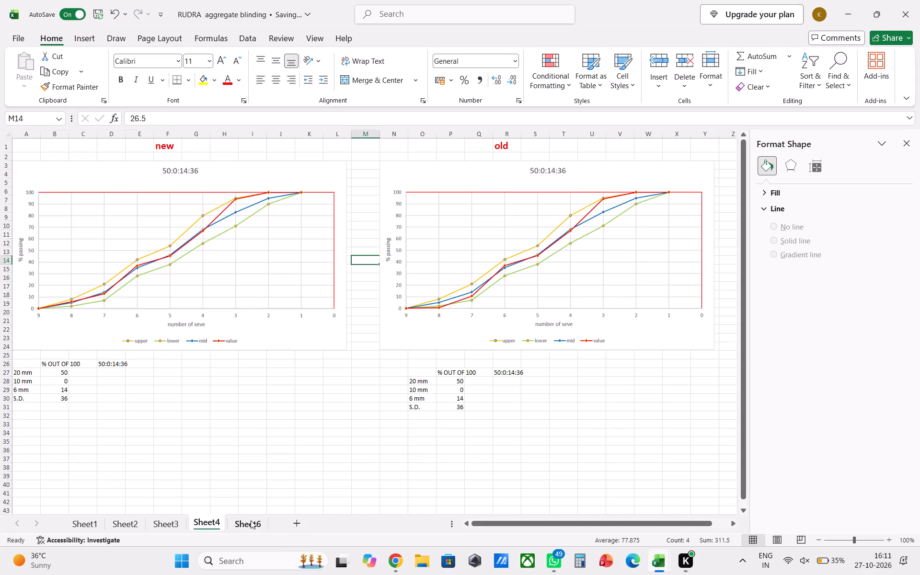
pyautogui.click(200, 523)
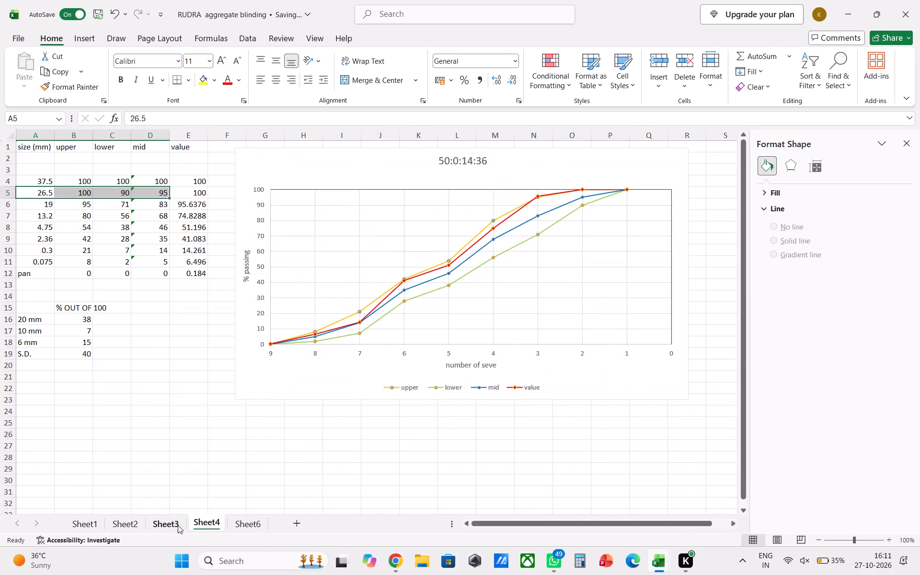
pyautogui.click(175, 525)
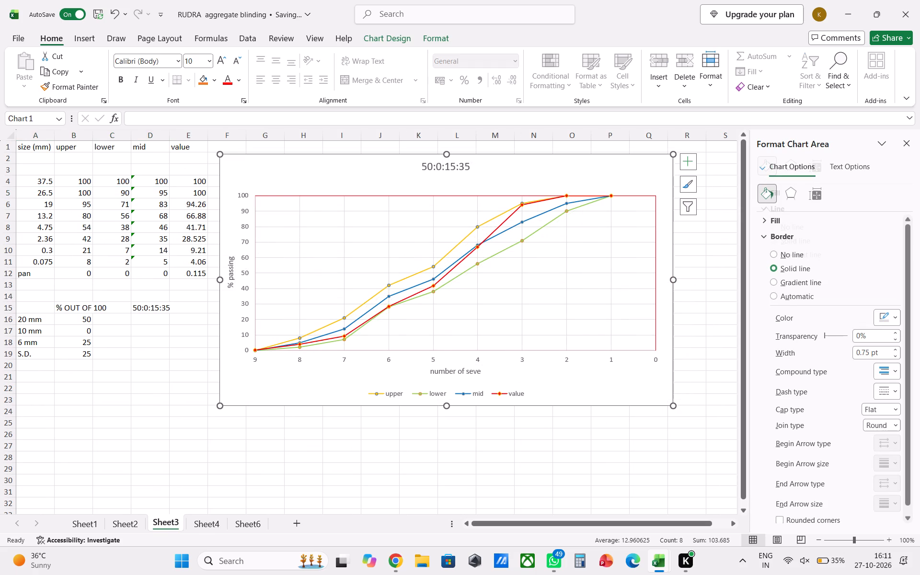
pyautogui.click(191, 440)
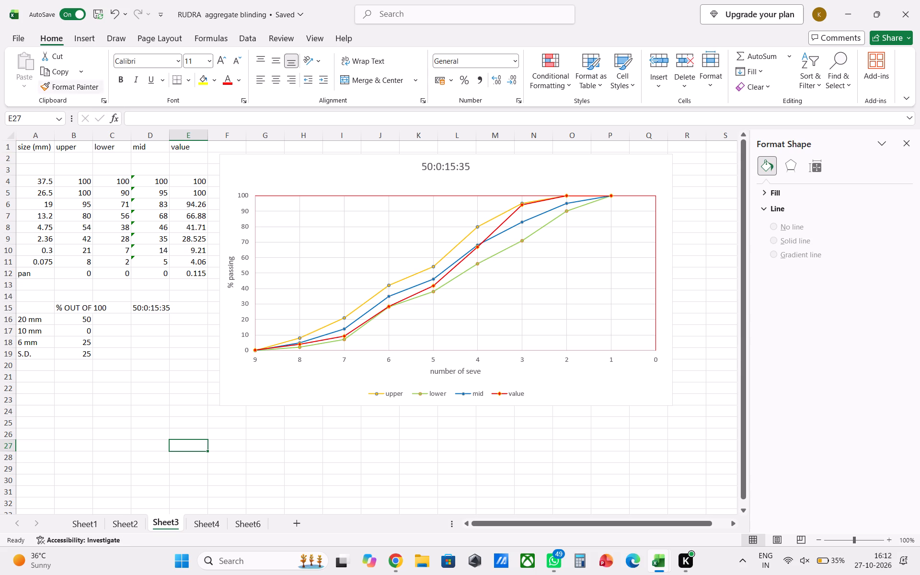
pyautogui.click(218, 565)
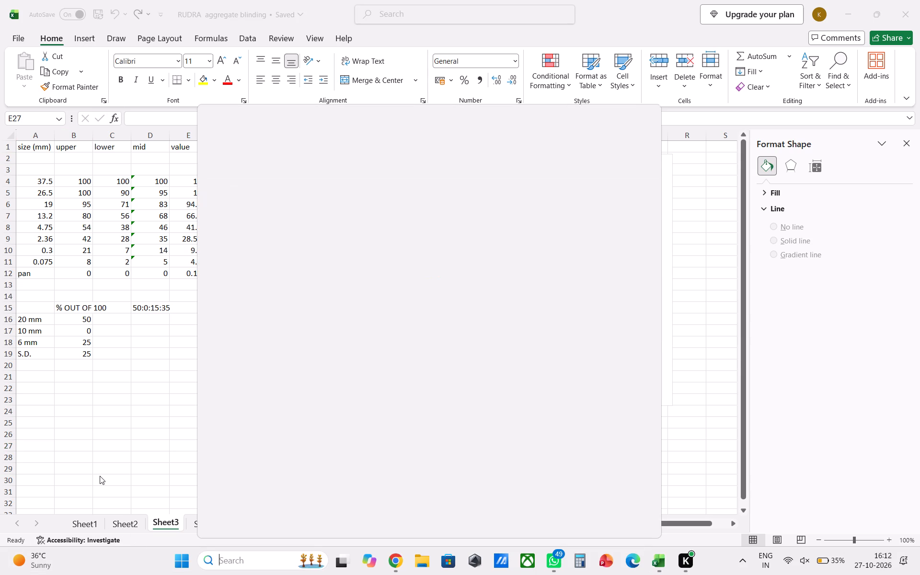
pyautogui.click(128, 523)
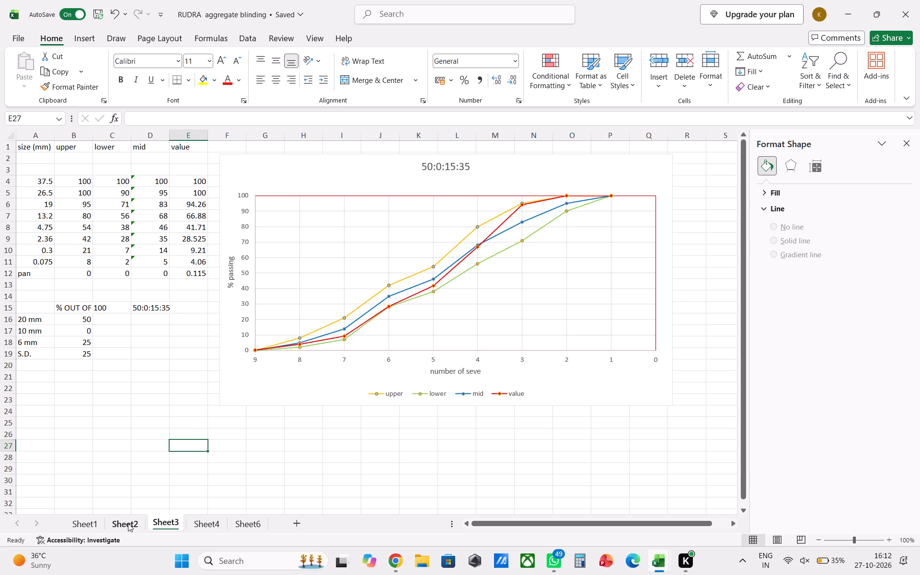
pyautogui.moveTo(128, 523); pyautogui.dragTo(146, 519)
pyautogui.click(88, 525)
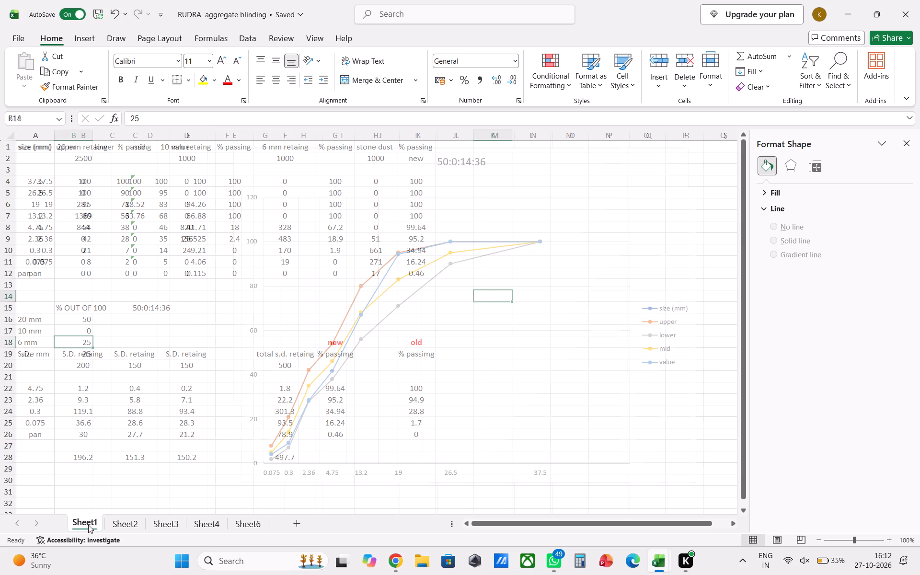
pyautogui.click(108, 523)
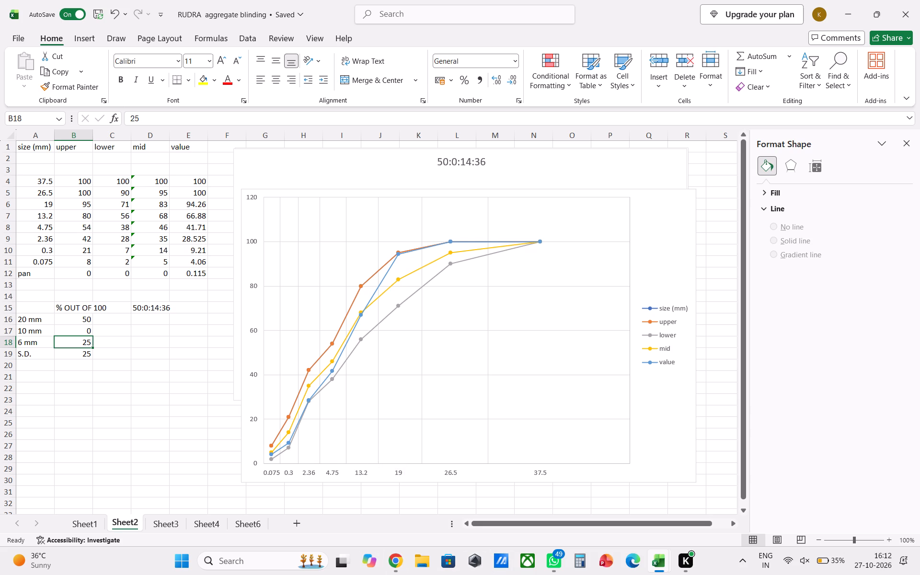
# Add a linear trendline based on the mid series to Sheet2's new line chart.
pyautogui.click(402, 410)
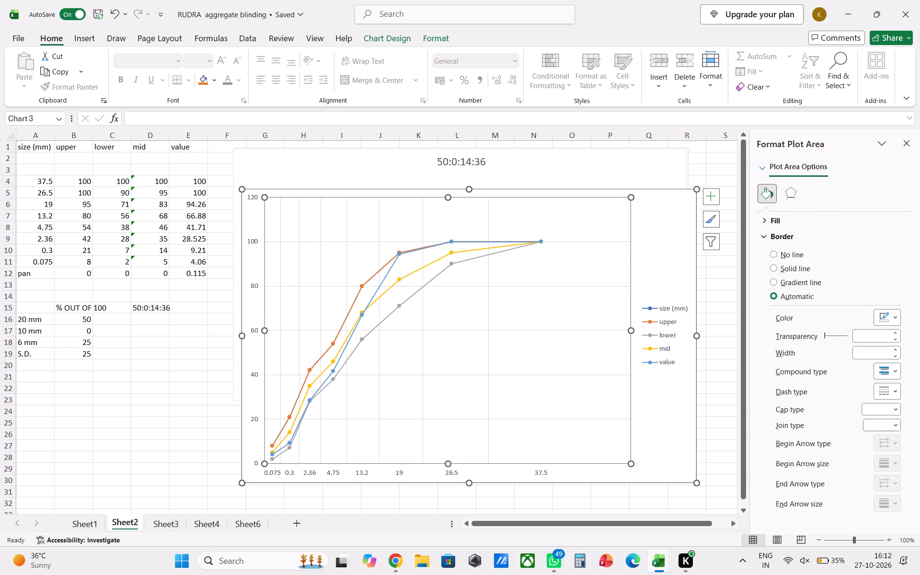
pyautogui.click(711, 198)
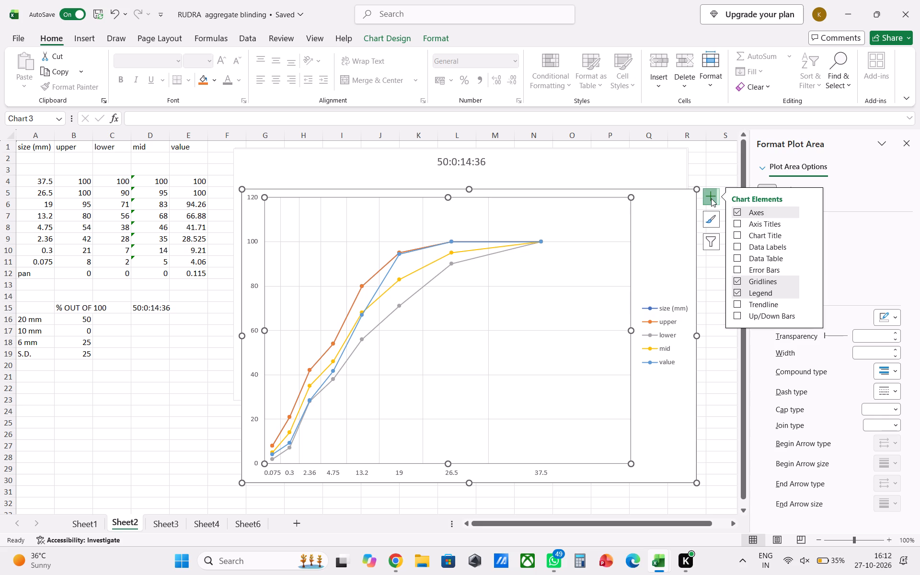
pyautogui.click(759, 303)
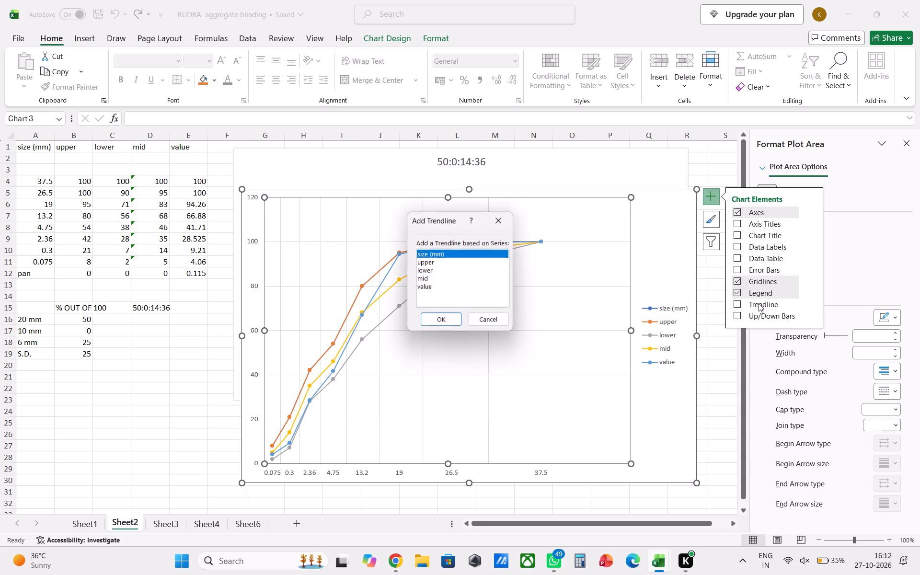
pyautogui.click(429, 278)
pyautogui.click(437, 316)
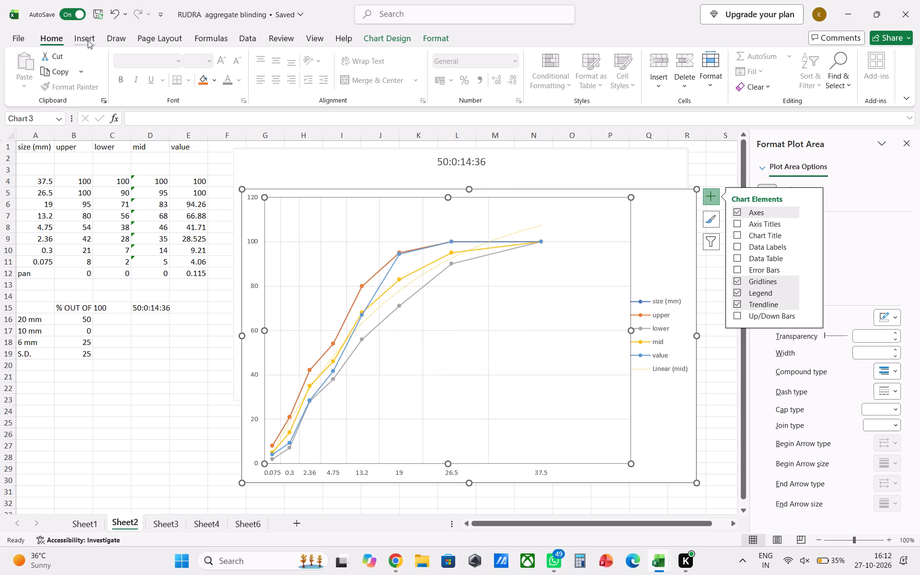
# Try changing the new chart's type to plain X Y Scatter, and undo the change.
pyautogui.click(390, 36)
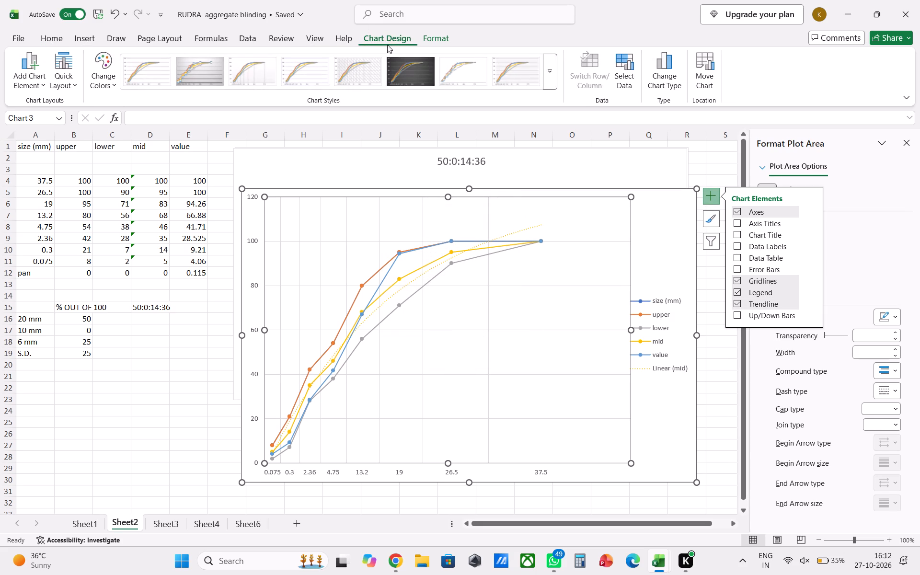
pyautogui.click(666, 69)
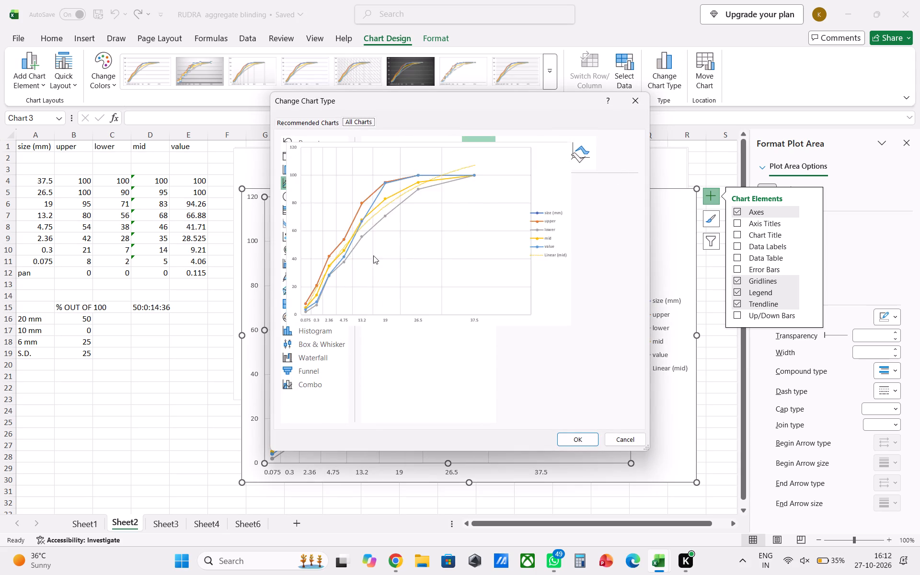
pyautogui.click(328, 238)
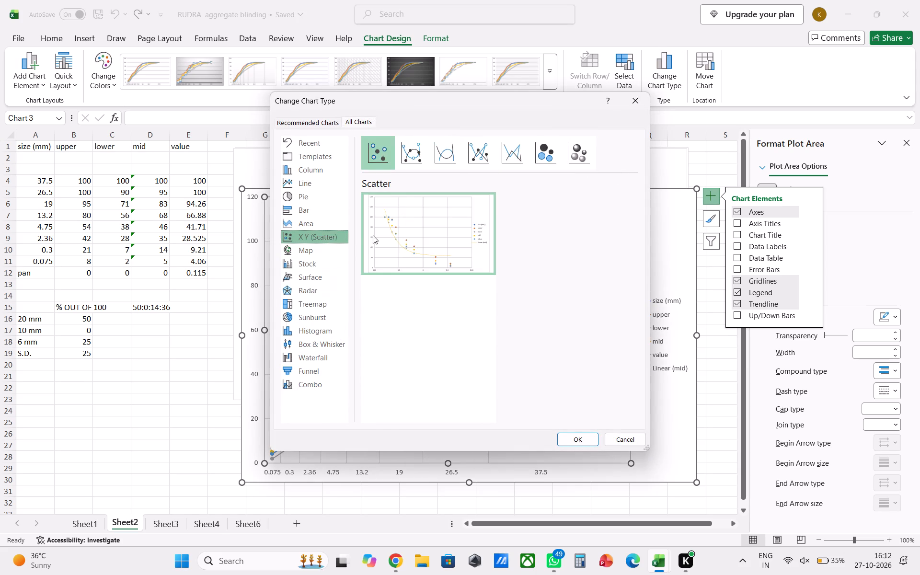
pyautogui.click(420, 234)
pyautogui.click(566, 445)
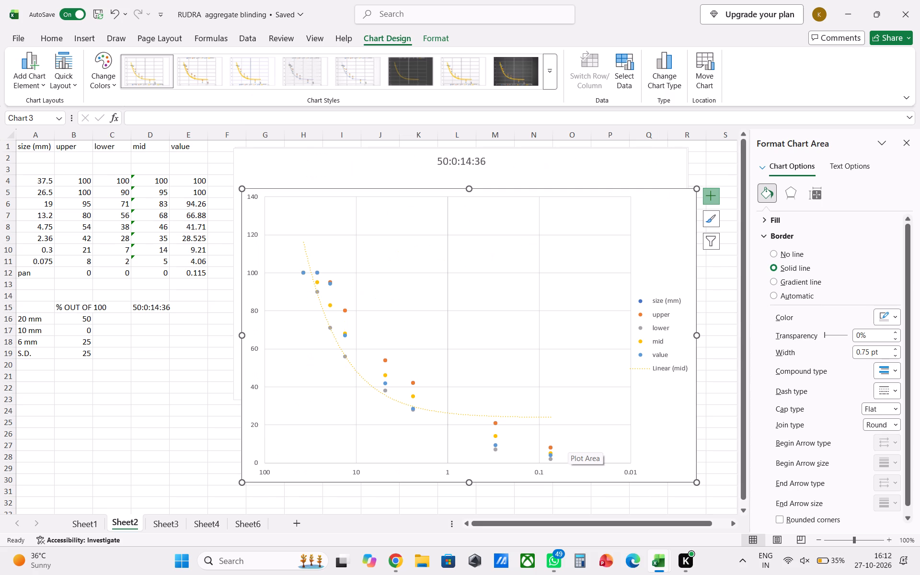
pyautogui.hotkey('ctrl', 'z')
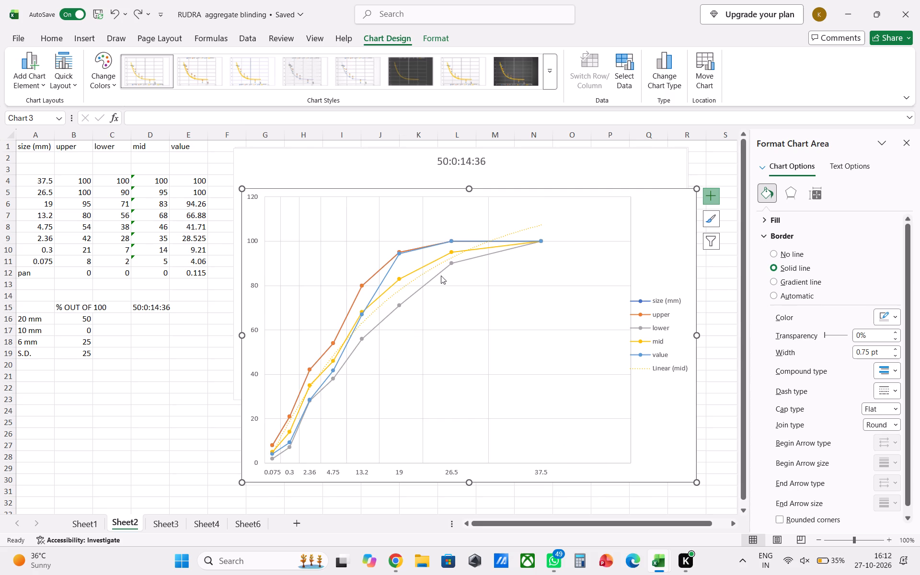
# Change the new chart's type to Scatter with Smooth Lines and Markers.
pyautogui.click(665, 81)
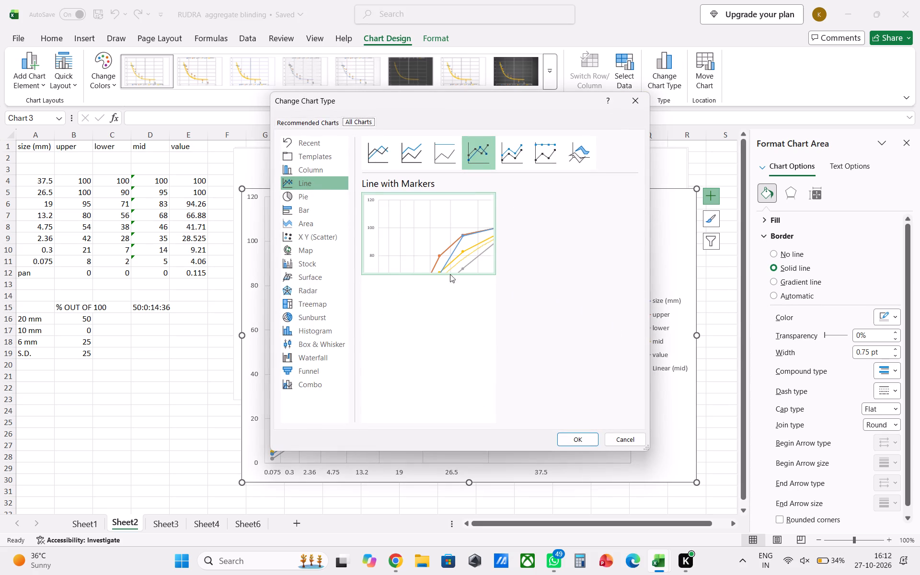
pyautogui.click(316, 239)
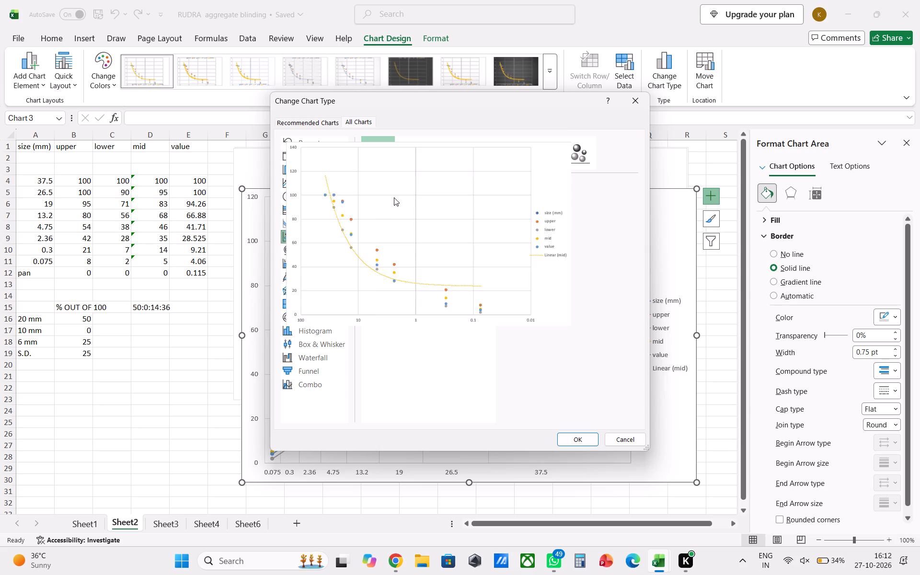
pyautogui.click(443, 147)
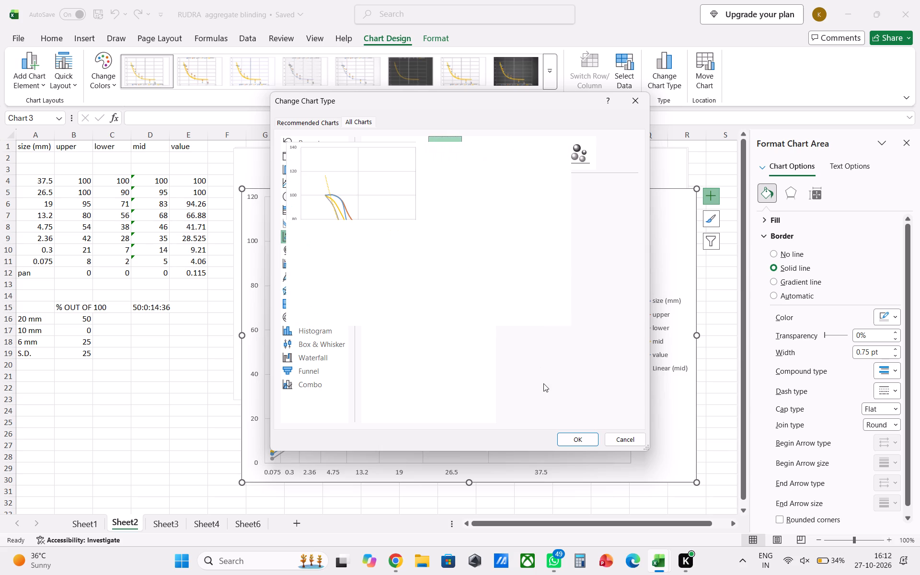
pyautogui.click(406, 145)
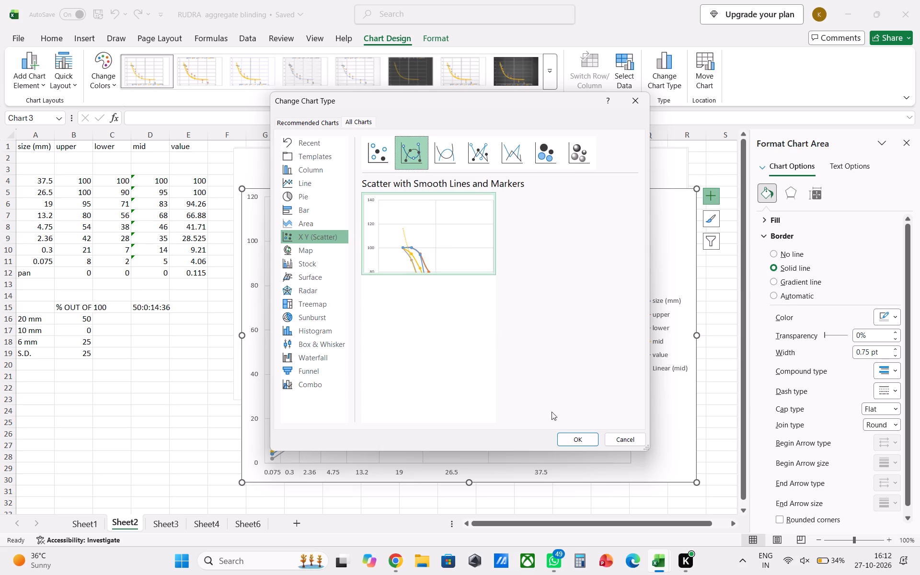
pyautogui.click(567, 434)
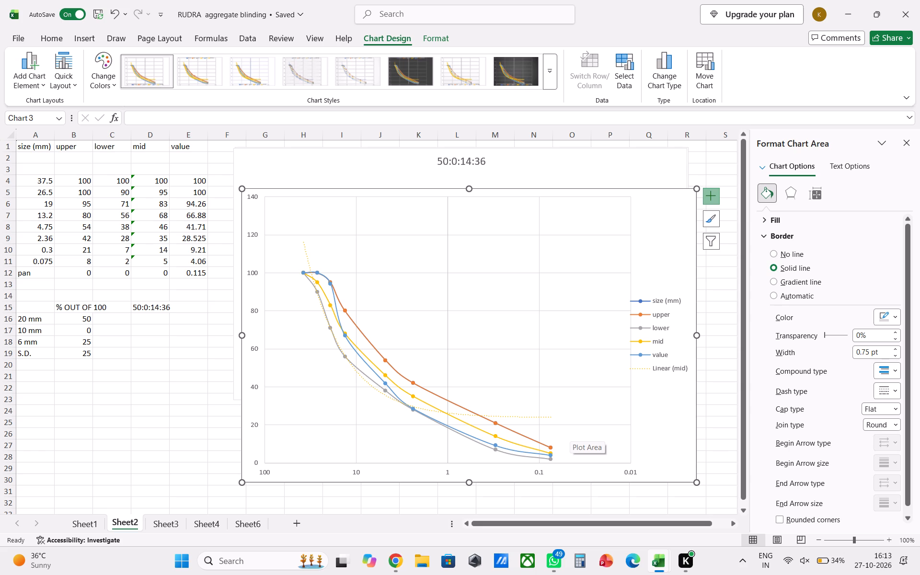
# Turn off reverse order for the values on the chart's logarithmic horizontal axis.
pyautogui.scroll(-2, 823, 392)
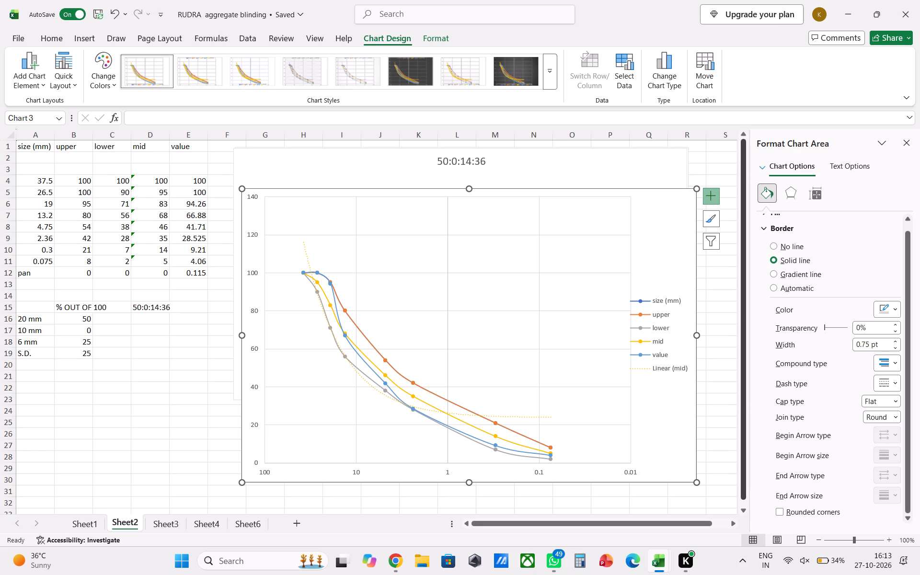
pyautogui.doubleClick(530, 470)
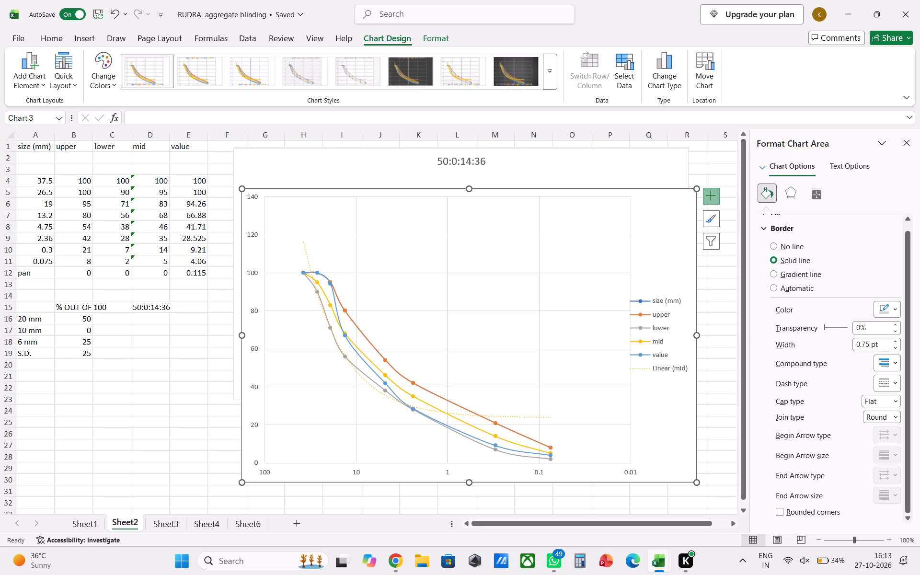
pyautogui.doubleClick(537, 472)
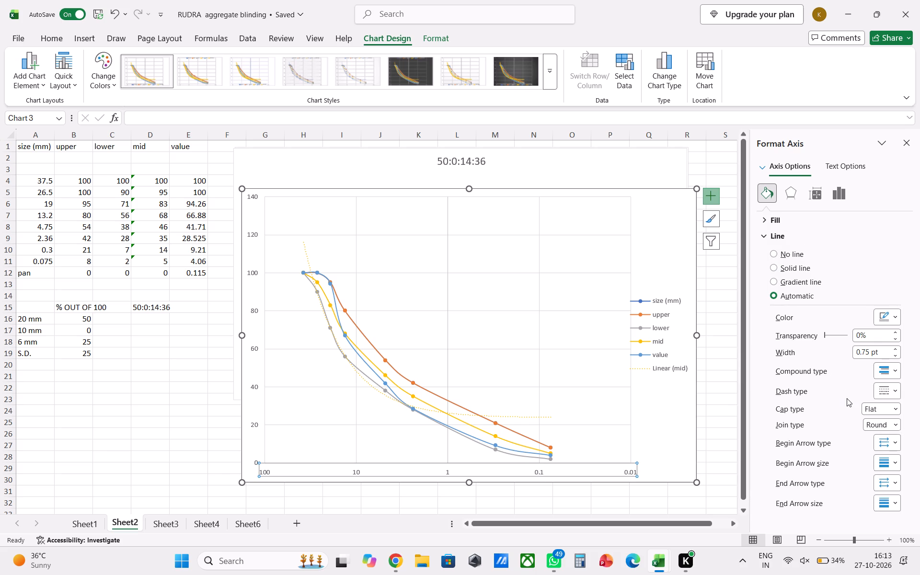
pyautogui.scroll(-4, 867, 451)
pyautogui.click(842, 190)
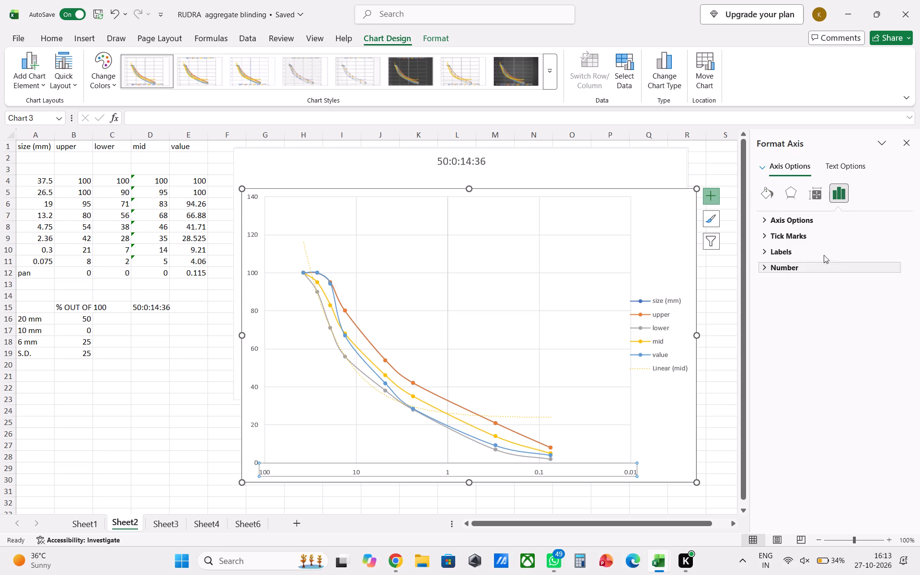
pyautogui.click(809, 223)
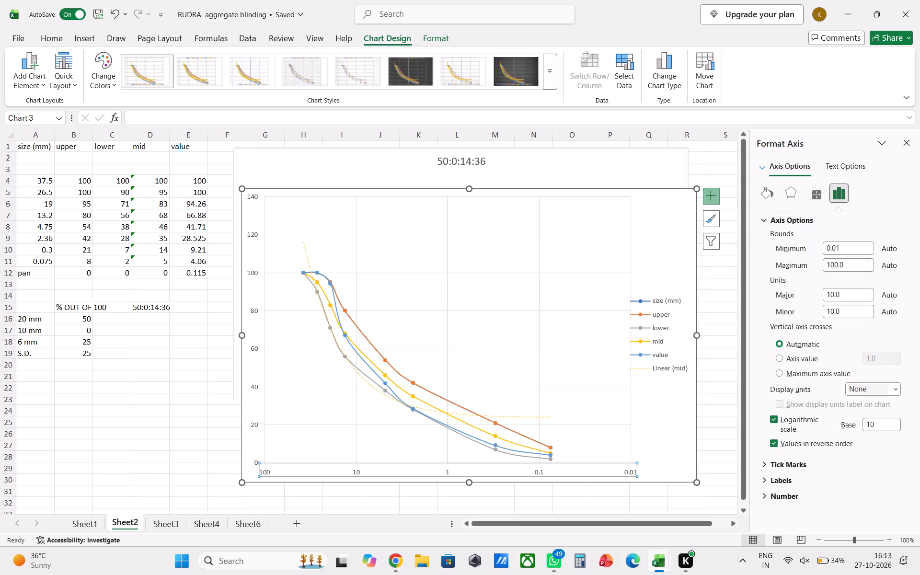
pyautogui.click(772, 445)
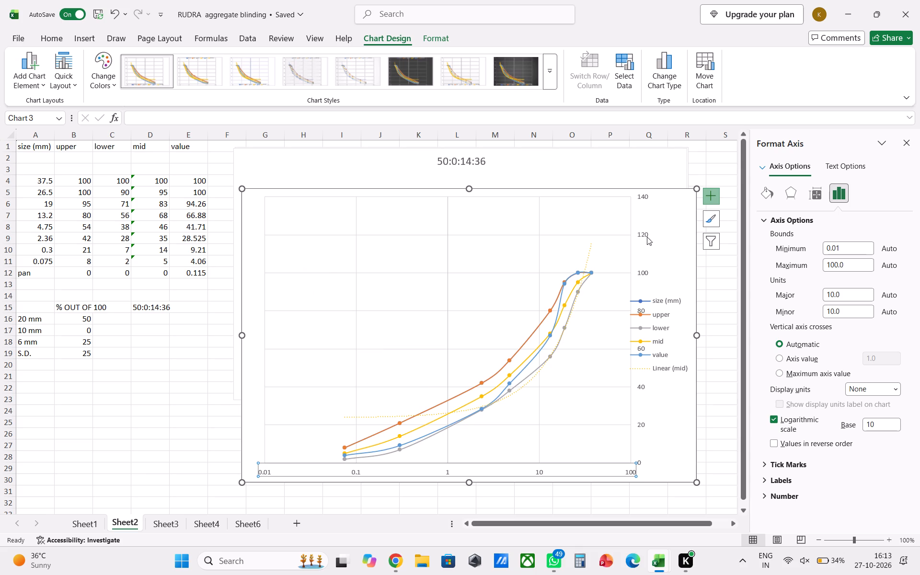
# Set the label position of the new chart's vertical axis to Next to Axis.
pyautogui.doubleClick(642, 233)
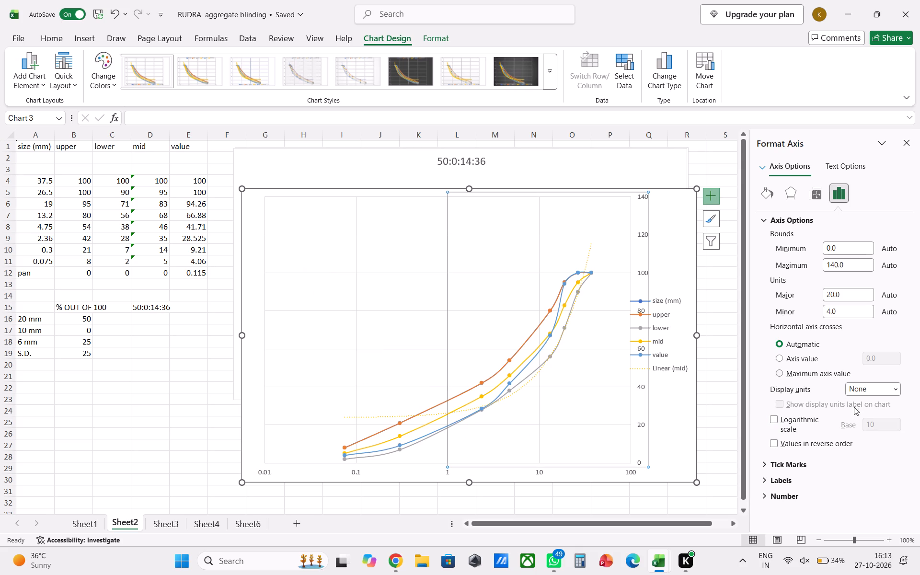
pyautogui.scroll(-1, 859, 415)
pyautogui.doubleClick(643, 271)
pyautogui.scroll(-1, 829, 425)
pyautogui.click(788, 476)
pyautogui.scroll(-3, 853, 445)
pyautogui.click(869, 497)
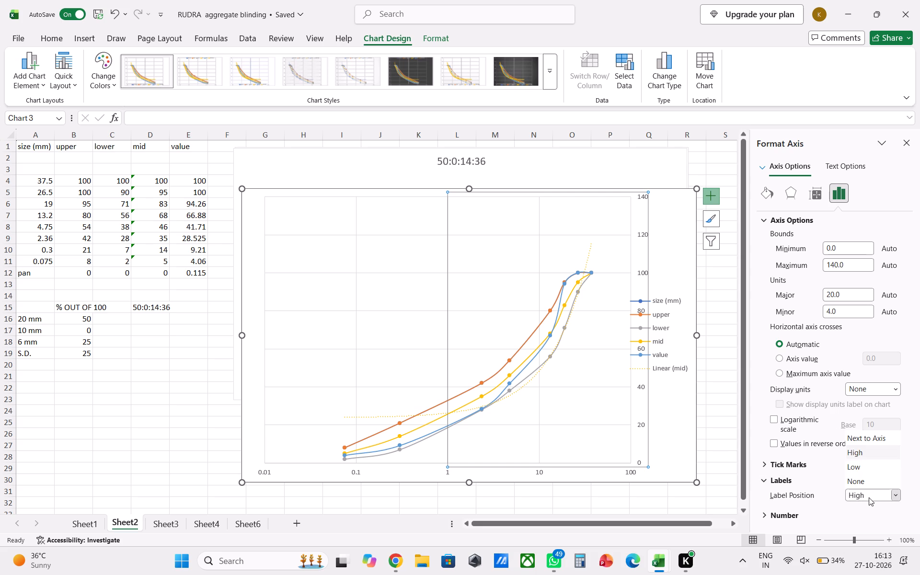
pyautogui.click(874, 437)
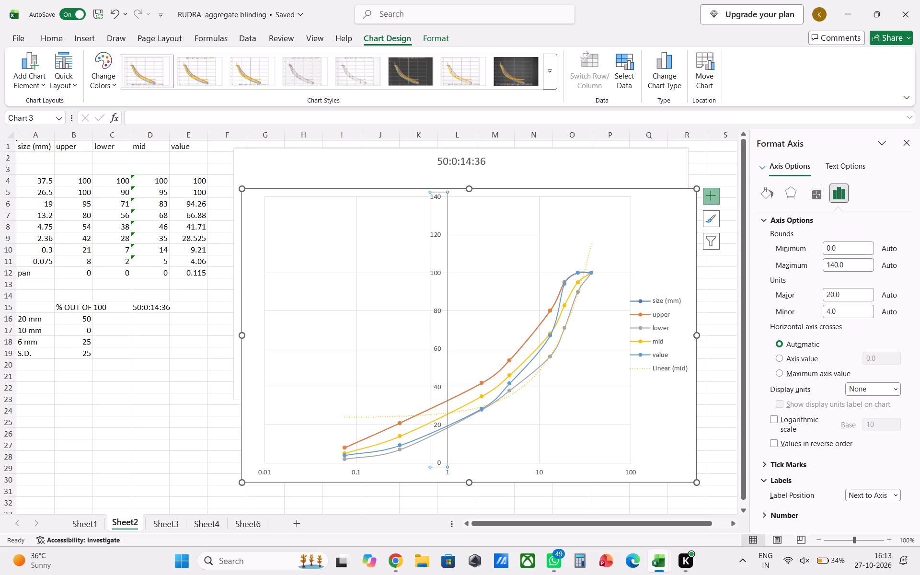
# Set the label position of the chart's logarithmic horizontal axis to Low, trying None along the way.
pyautogui.click(536, 471)
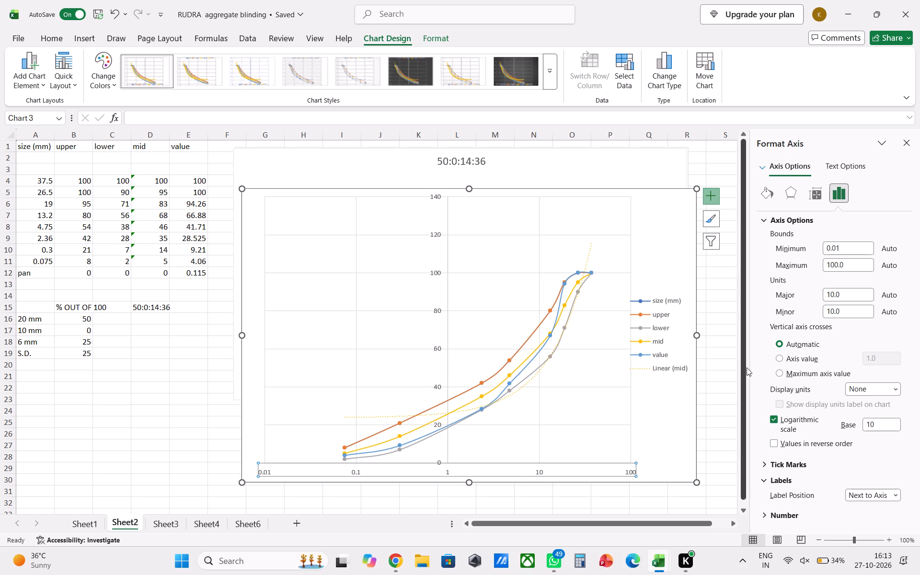
pyautogui.scroll(-2, 782, 356)
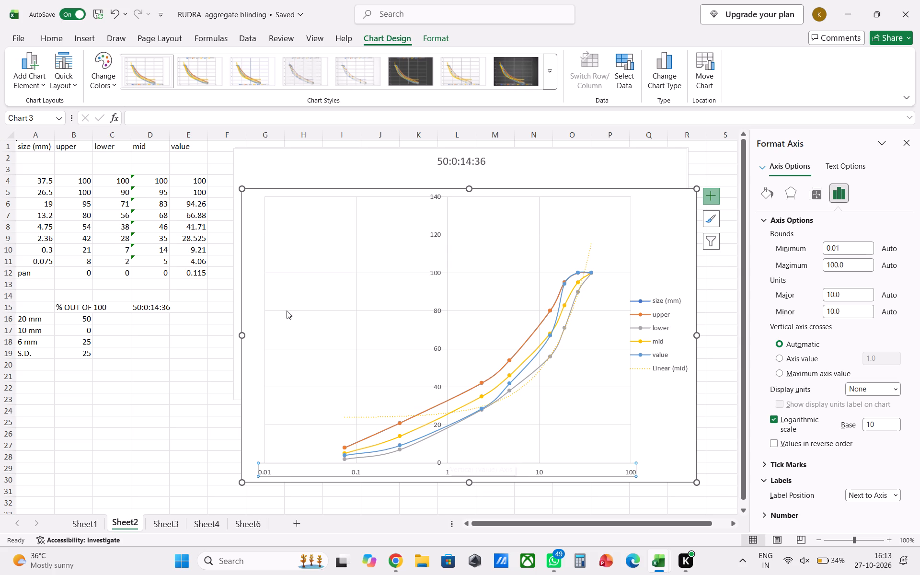
pyautogui.click(861, 499)
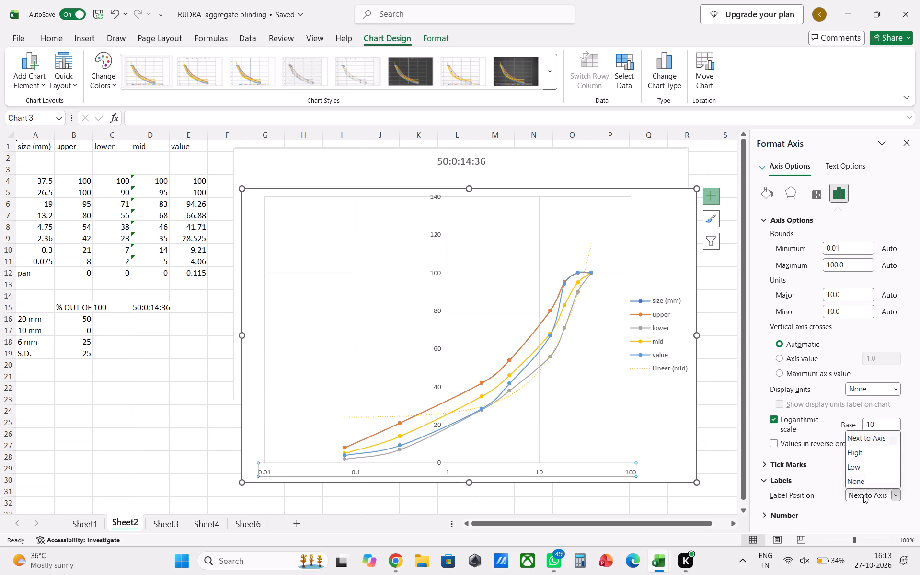
pyautogui.click(865, 461)
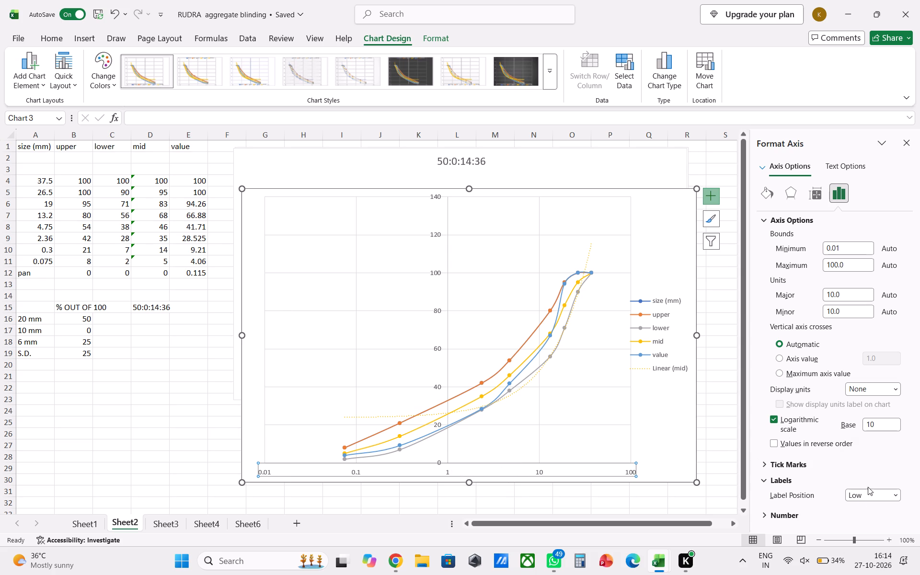
pyautogui.click(868, 493)
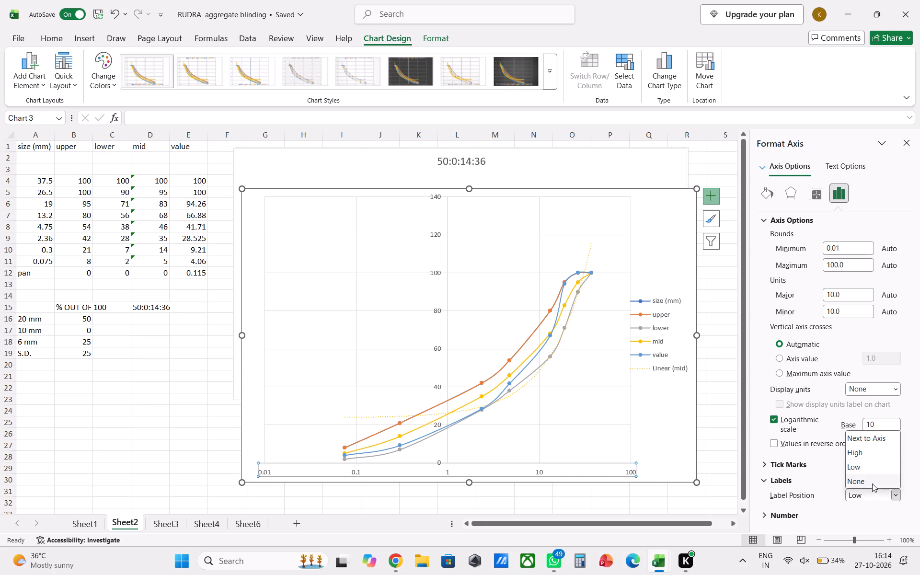
pyautogui.click(872, 483)
pyautogui.click(870, 493)
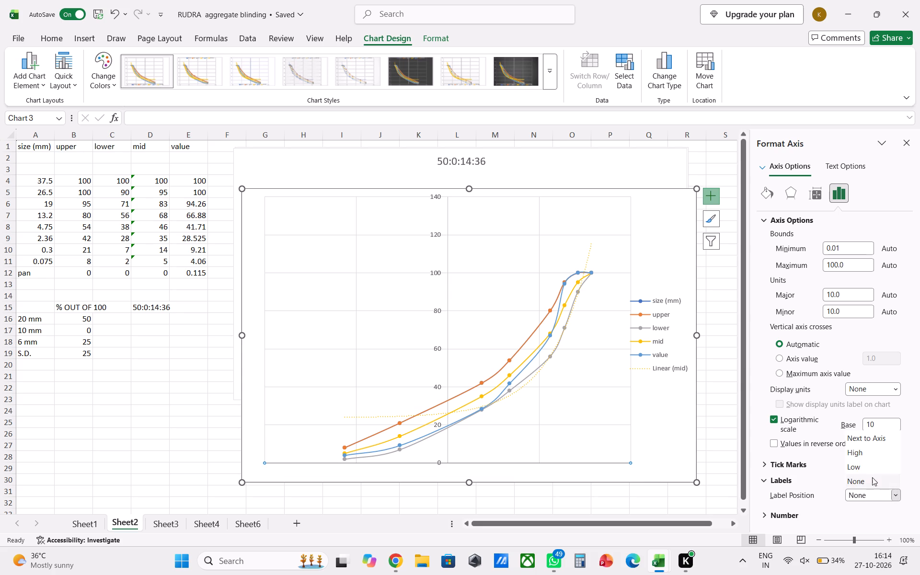
pyautogui.click(873, 468)
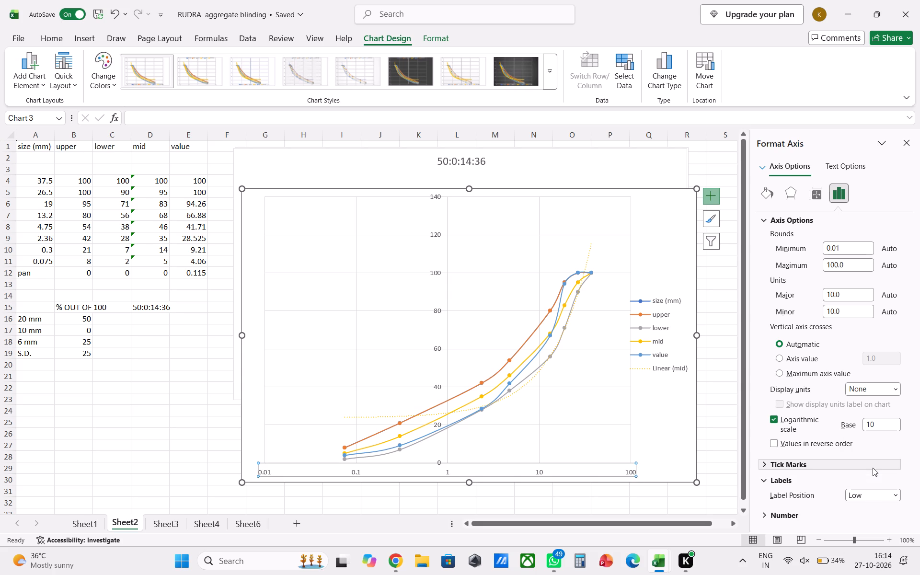
# Set the label position of the chart's vertical axis to Low and deselect the chart.
pyautogui.doubleClick(438, 350)
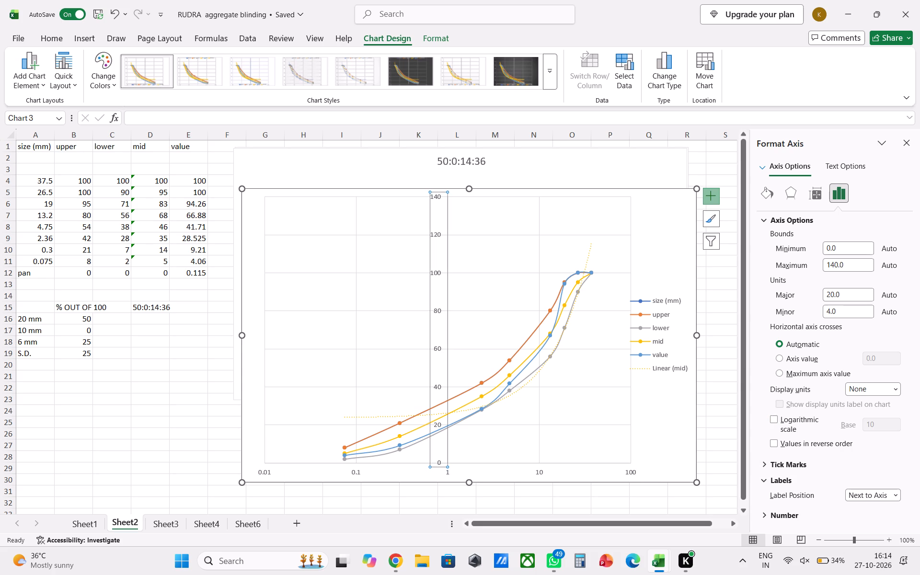
pyautogui.click(852, 496)
pyautogui.click(863, 469)
pyautogui.click(549, 263)
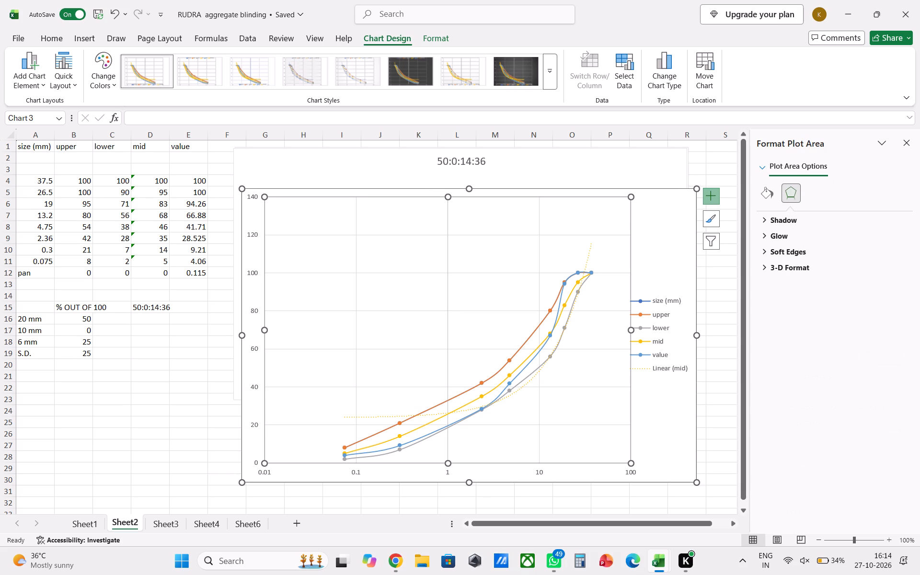
pyautogui.click(702, 420)
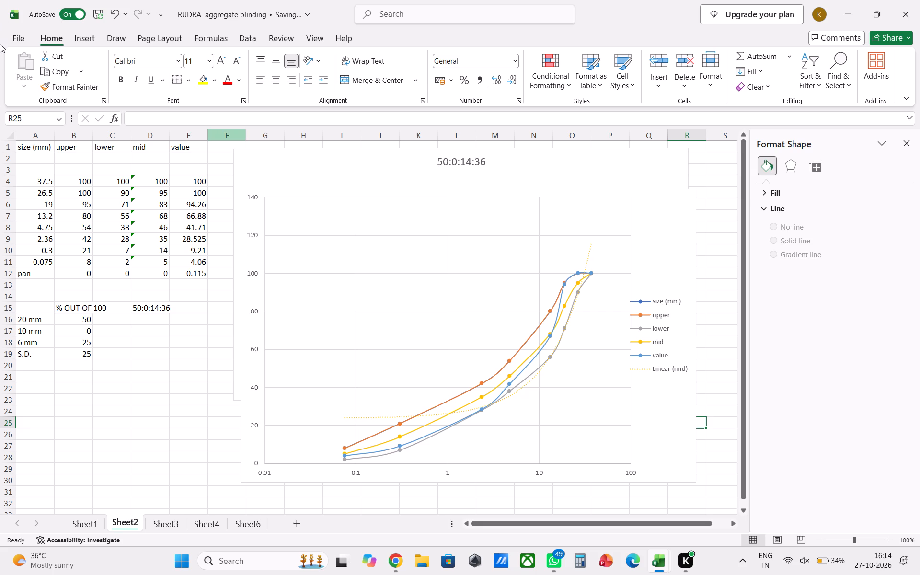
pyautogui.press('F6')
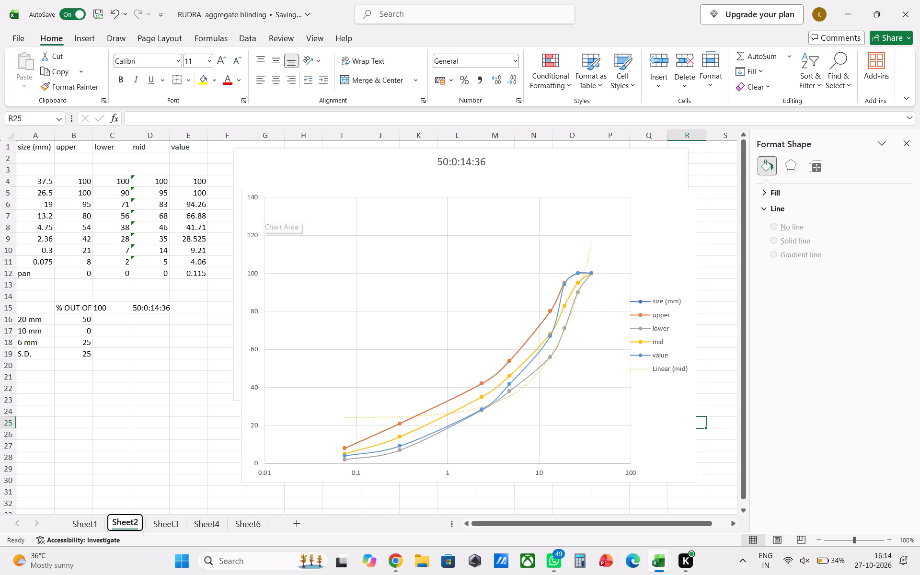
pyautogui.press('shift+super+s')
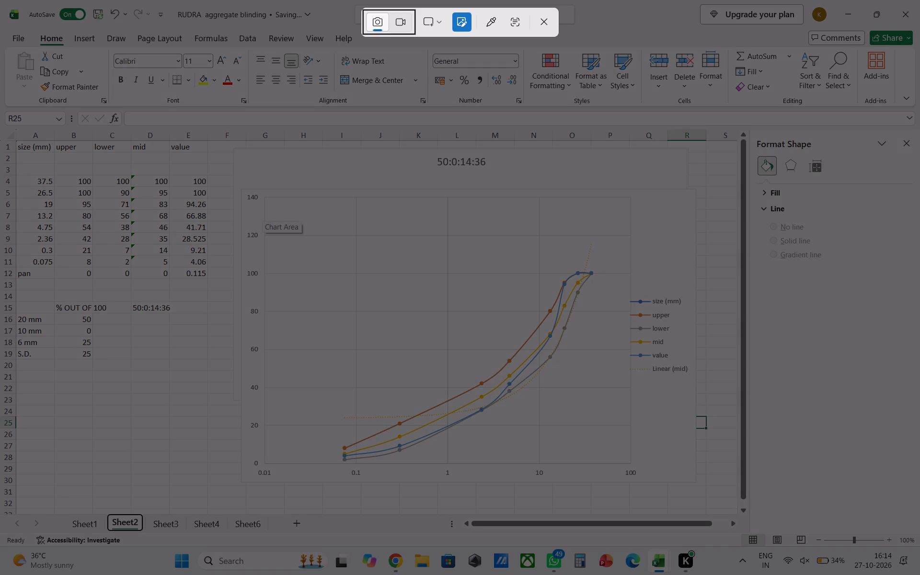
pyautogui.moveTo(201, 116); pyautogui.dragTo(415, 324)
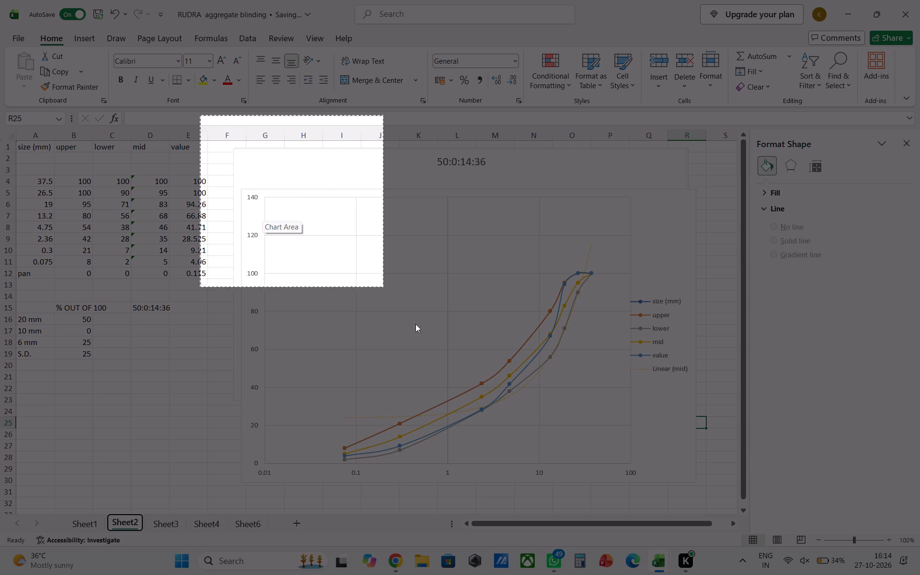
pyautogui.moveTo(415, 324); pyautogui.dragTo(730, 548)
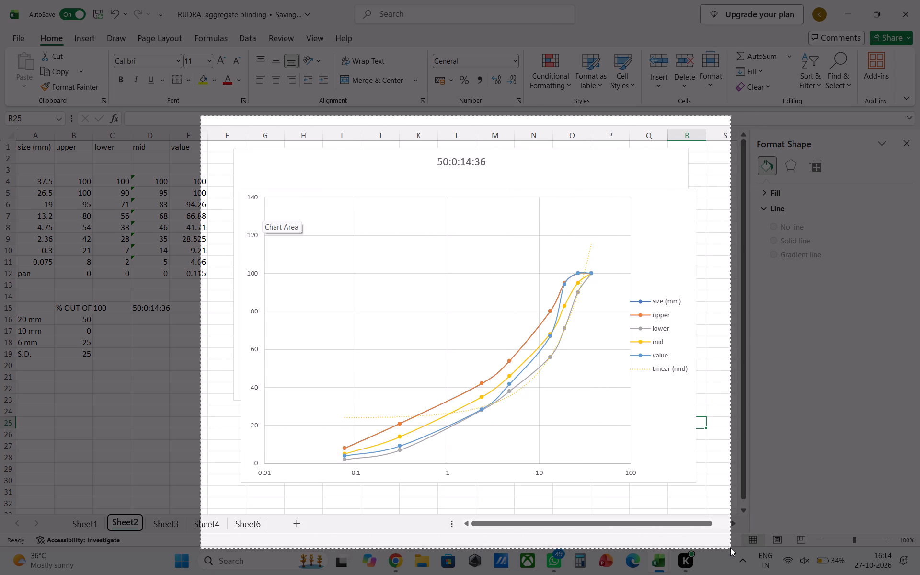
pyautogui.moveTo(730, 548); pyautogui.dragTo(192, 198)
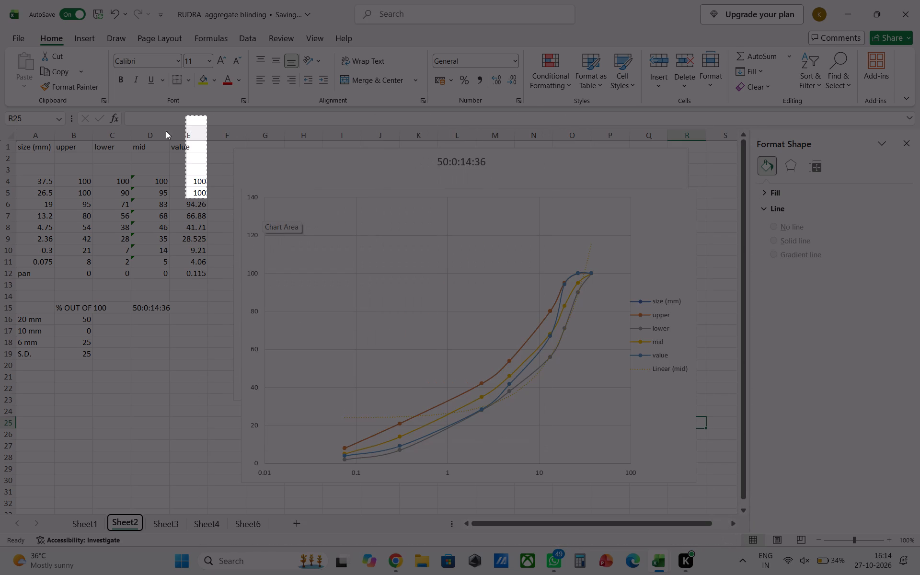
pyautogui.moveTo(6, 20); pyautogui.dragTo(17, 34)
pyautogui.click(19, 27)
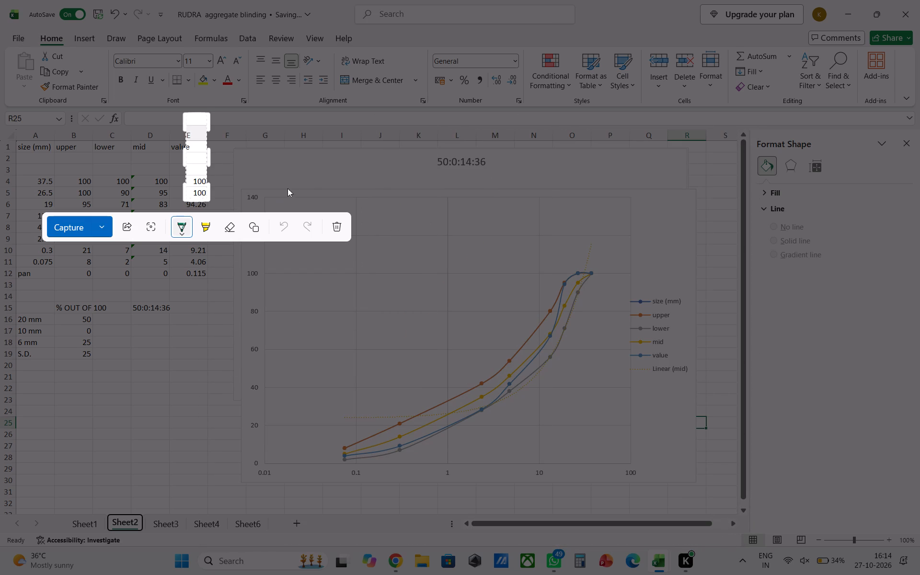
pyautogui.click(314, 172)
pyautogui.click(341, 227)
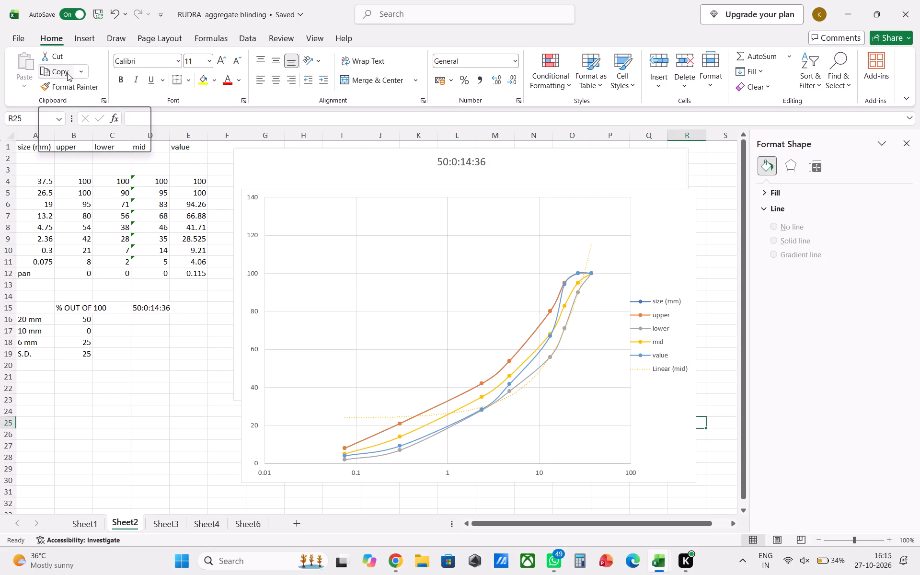
# Capture a nearly full-screen screenshot showing Sheet2's gradation table and new scatter chart with Snipping Tool.
pyautogui.press('shift+super+s')
pyautogui.moveTo(3, 9); pyautogui.dragTo(4, 10)
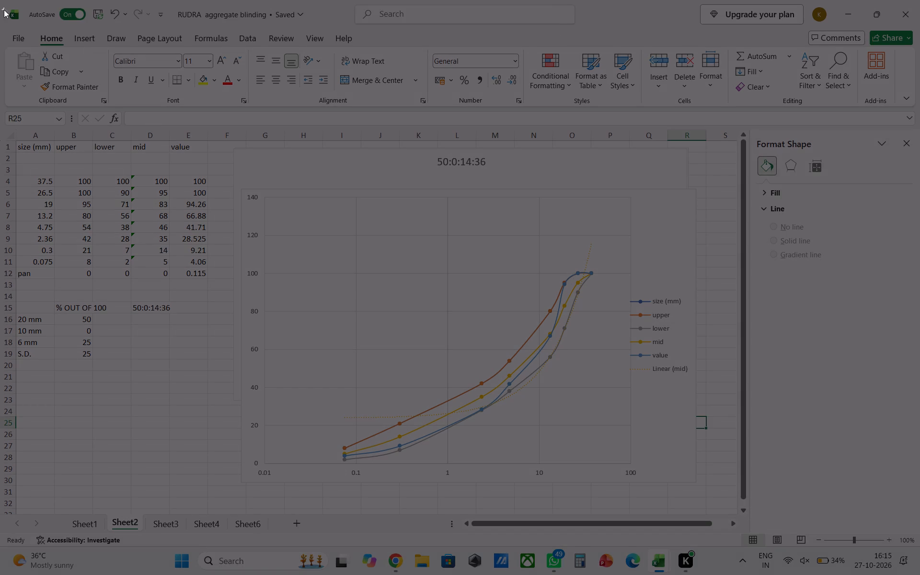
pyautogui.moveTo(4, 10); pyautogui.dragTo(911, 574)
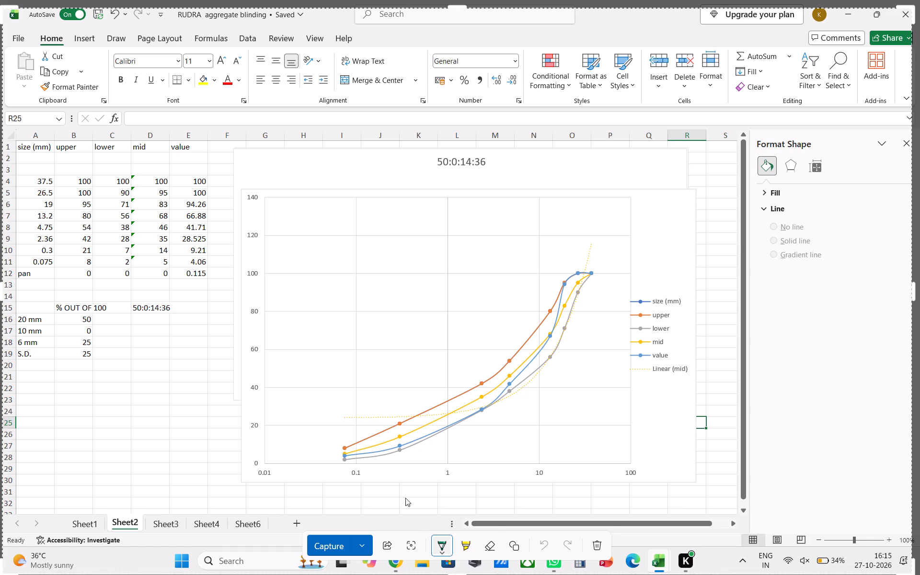
pyautogui.click(345, 551)
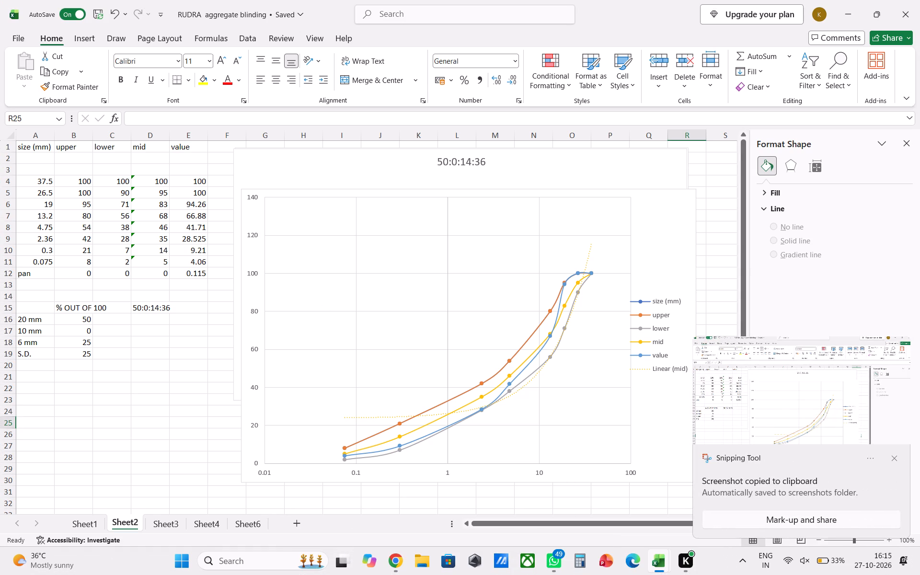
# Examine the data on Sheet1 and the blend percentages and charts on Sheet3 and Sheet4, and return to Sheet2.
pyautogui.click(153, 534)
pyautogui.click(160, 525)
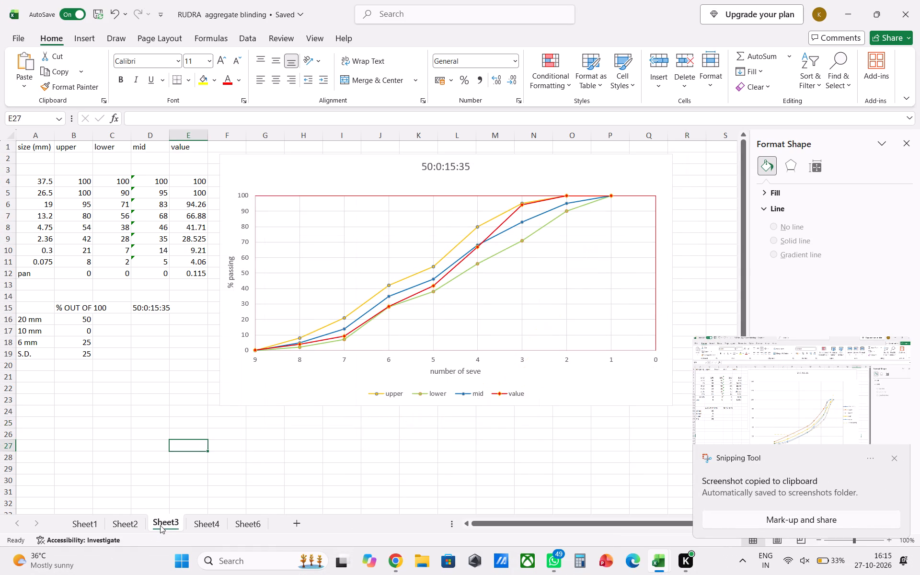
pyautogui.click(215, 529)
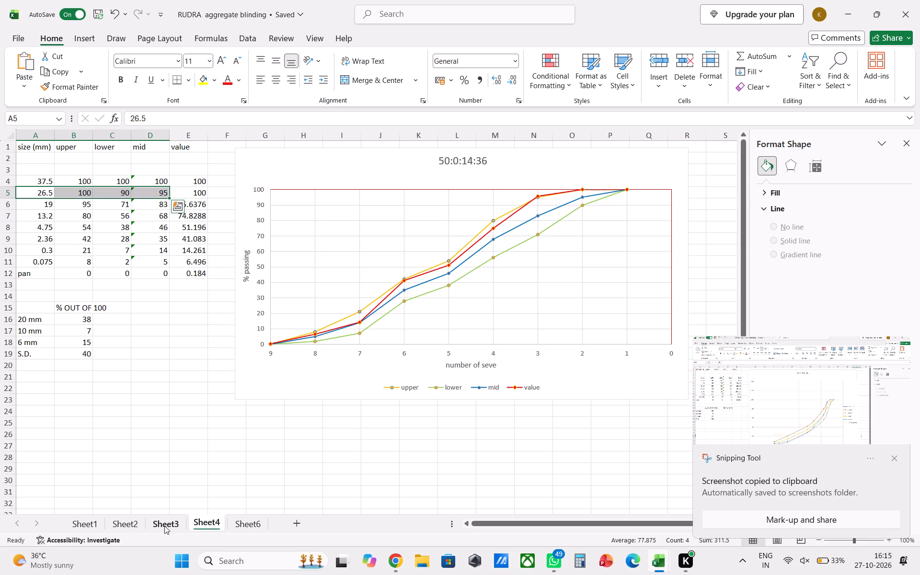
pyautogui.click(123, 517)
pyautogui.click(74, 519)
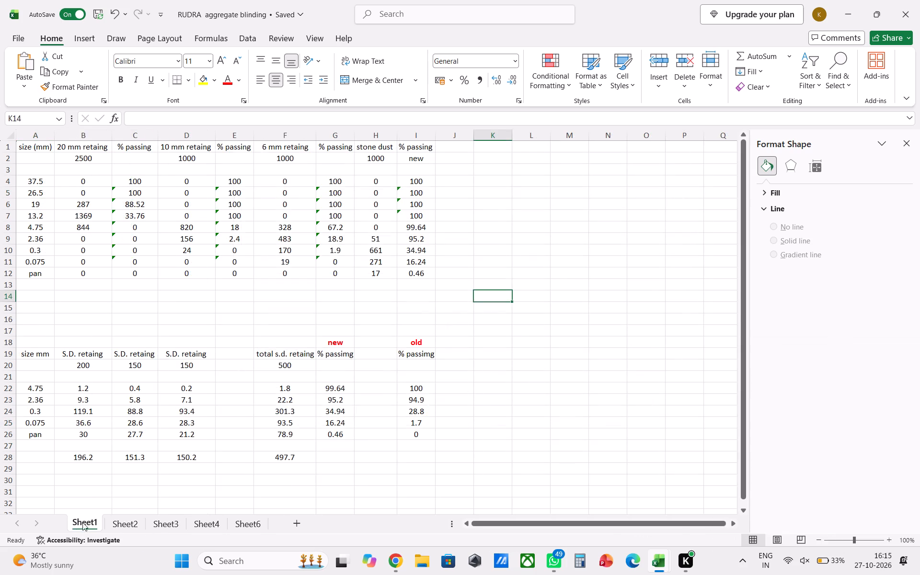
pyautogui.click(114, 523)
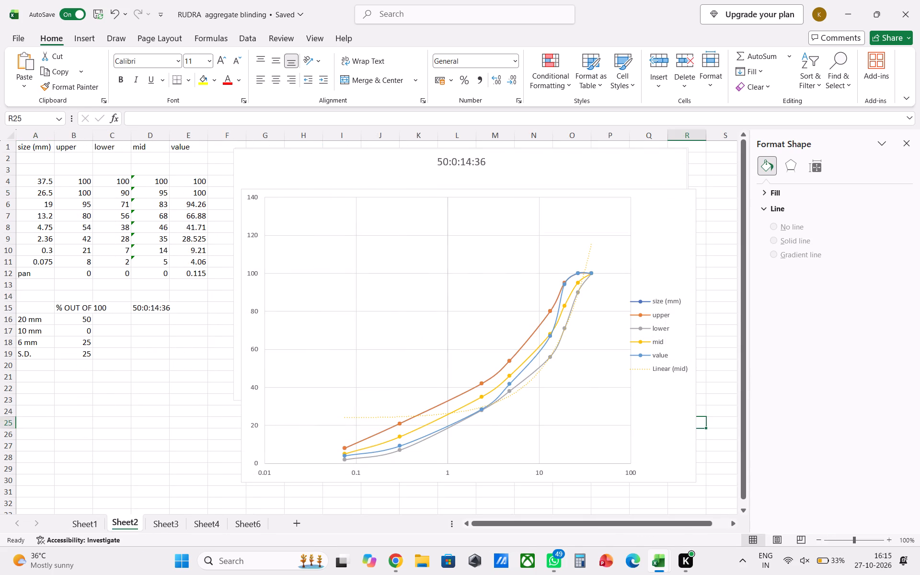
pyautogui.click(212, 522)
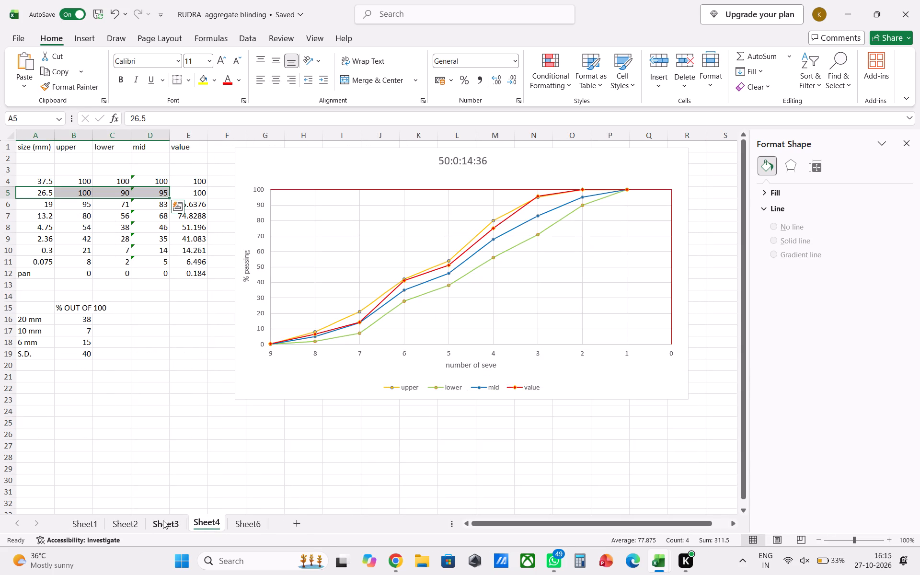
pyautogui.click(126, 526)
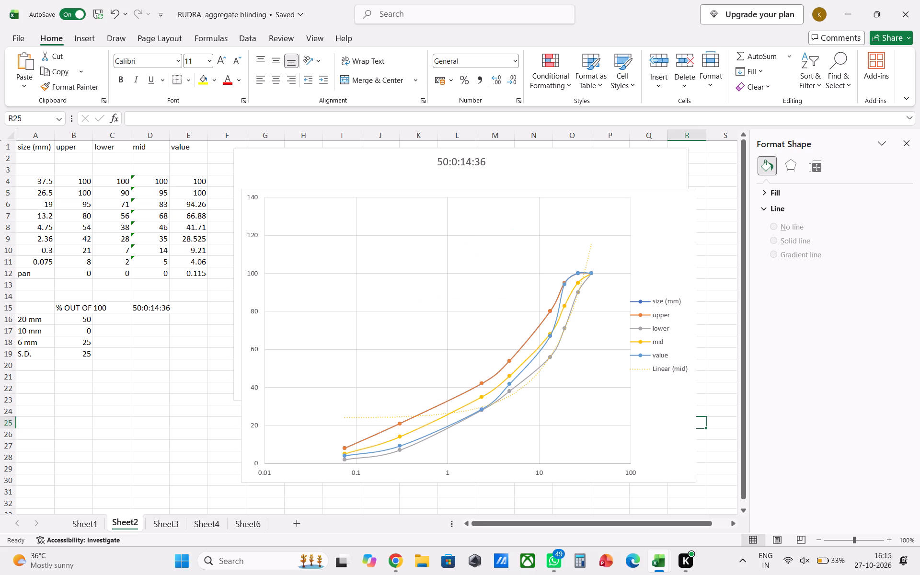
# Set Sheet2's blend percentages to 38 for 20 mm, 7 for 10 mm, 15 for 6 mm and 40 for S.D., and compare with Sheet4.
pyautogui.click(80, 358)
pyautogui.click(79, 319)
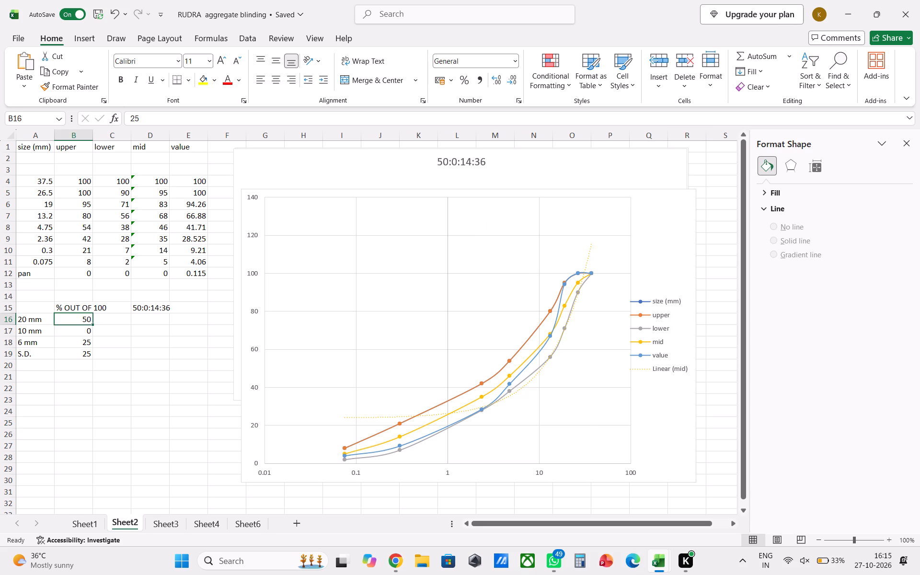
pyautogui.write('38')
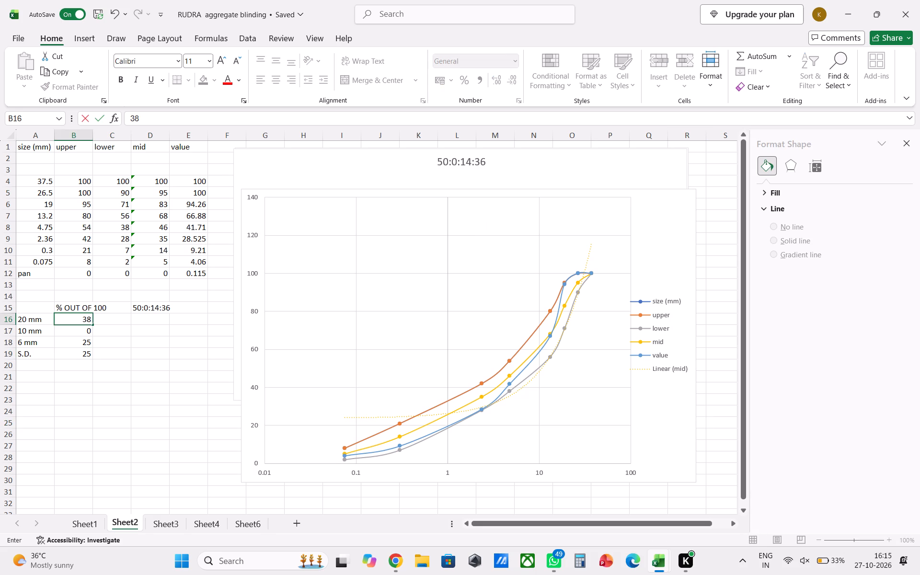
pyautogui.click(69, 332)
pyautogui.press('7')
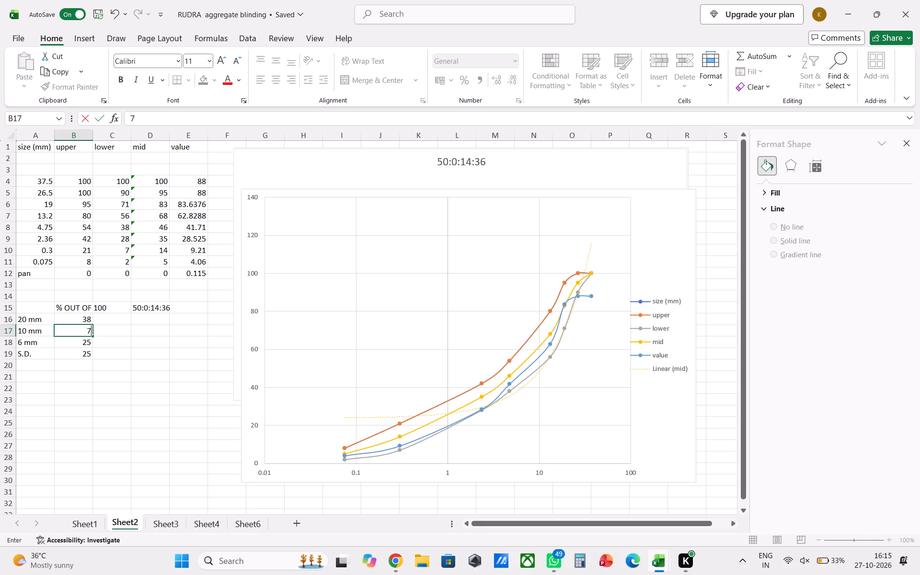
pyautogui.click(73, 345)
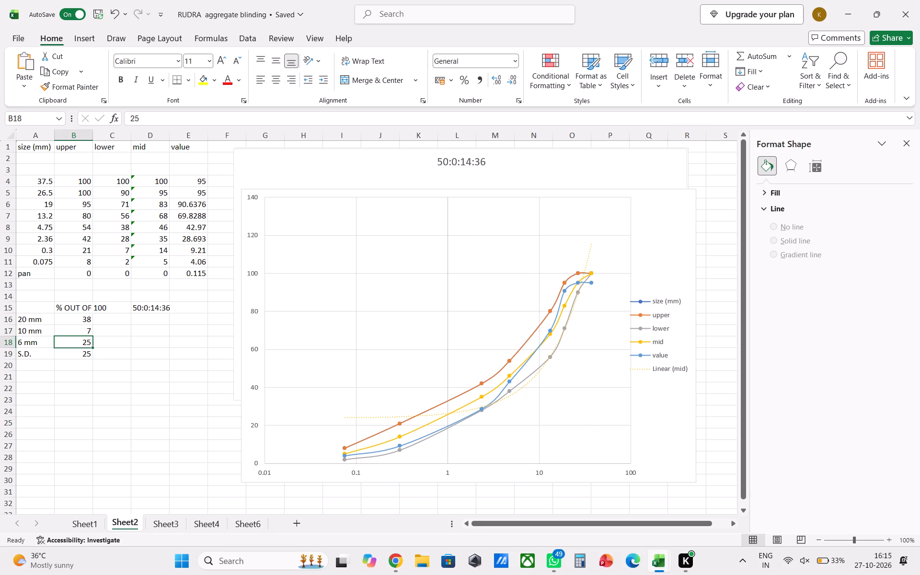
pyautogui.write('15')
pyautogui.click(75, 356)
pyautogui.press('4')
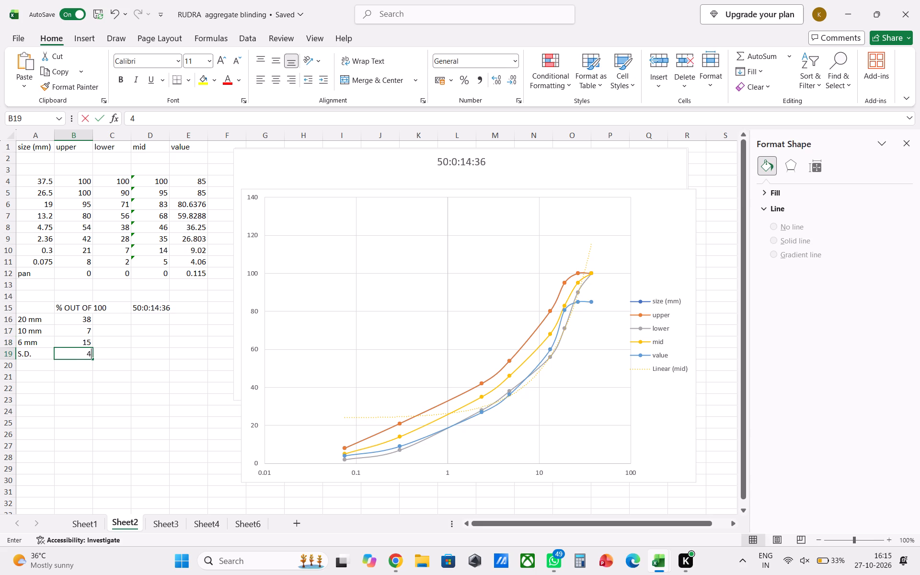
pyautogui.press('0')
pyautogui.click(202, 517)
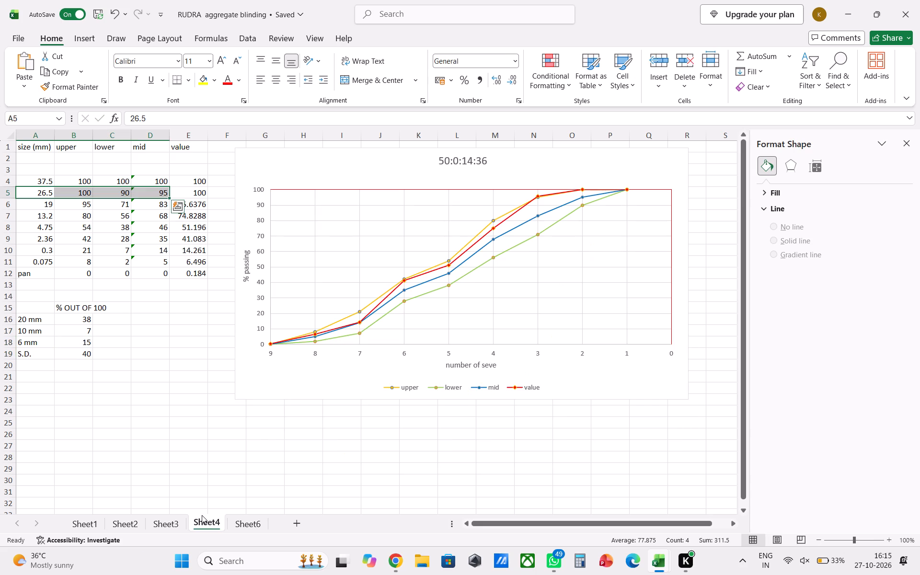
pyautogui.click(129, 525)
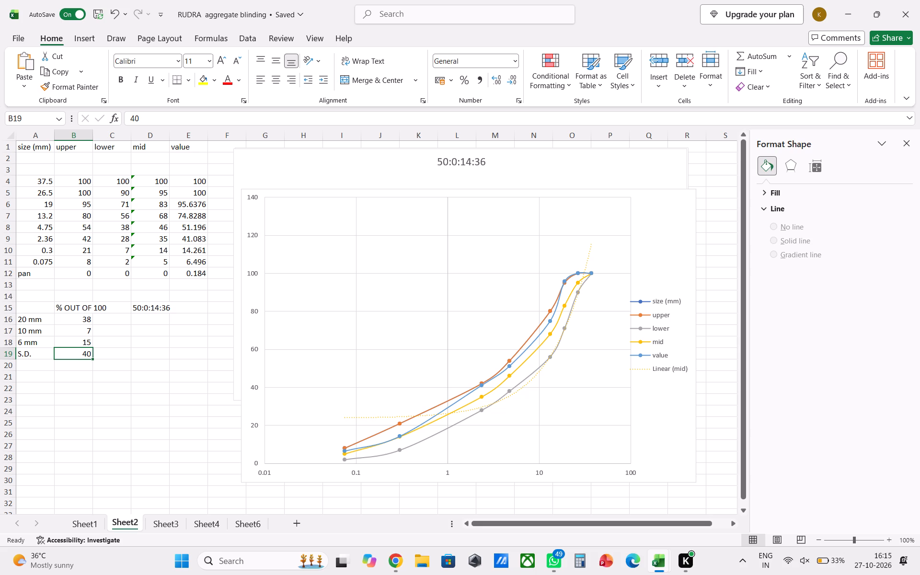
# Change the blend on Sheet2 to 0 percent for 10 mm and 22 percent for 6 mm.
pyautogui.click(79, 330)
pyautogui.press('0')
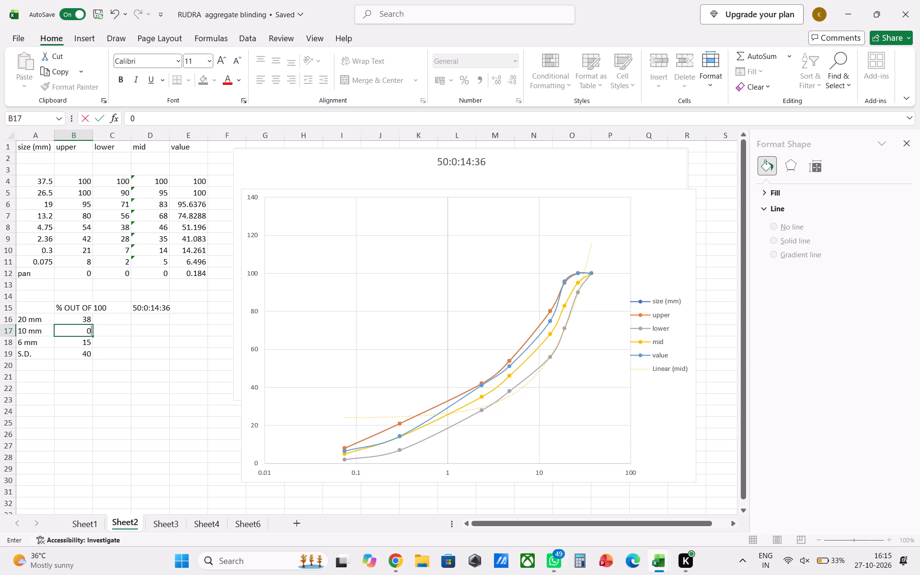
pyautogui.click(87, 344)
pyautogui.write('22')
pyautogui.click(80, 398)
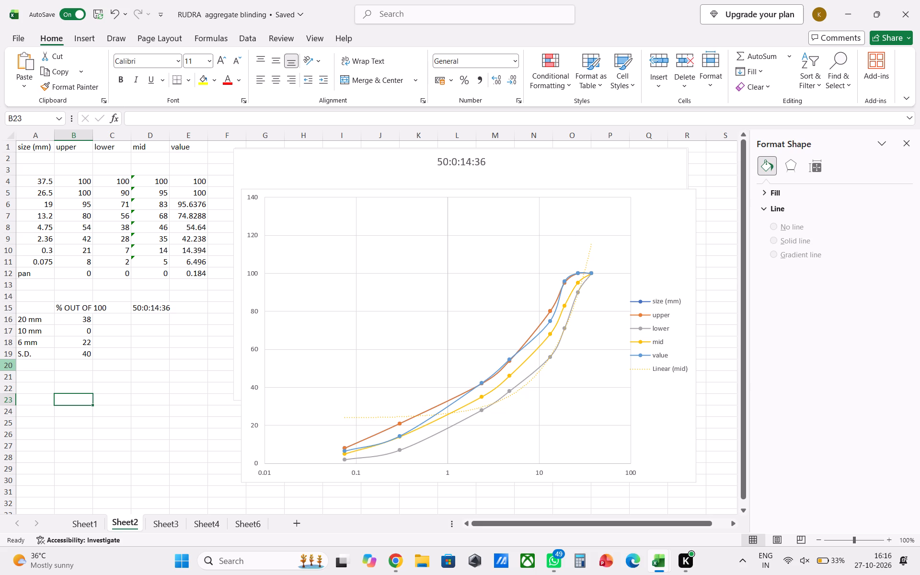
pyautogui.scroll(3, 578, 221)
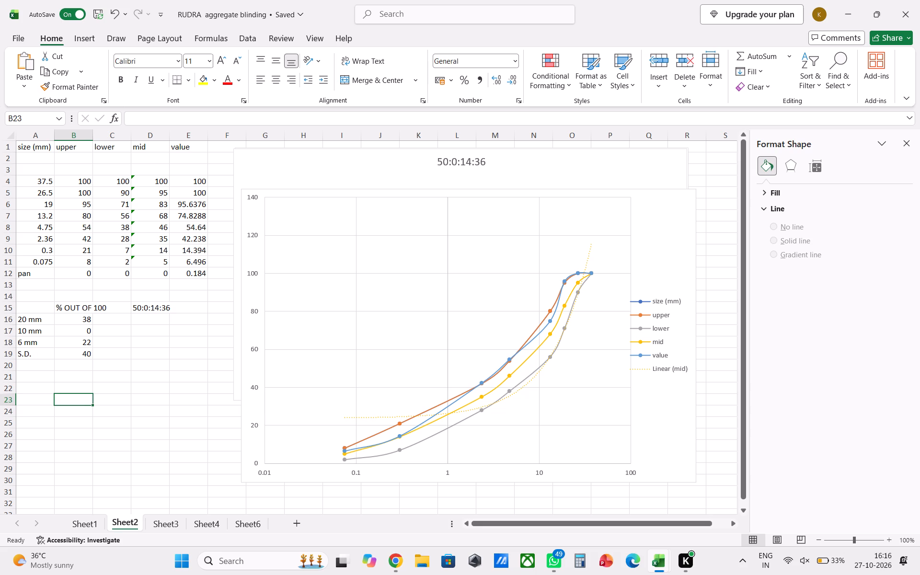
# Set the 6 mm blend percentage on Sheet2 to 15.
pyautogui.moveTo(90, 345); pyautogui.dragTo(88, 349)
pyautogui.click(80, 342)
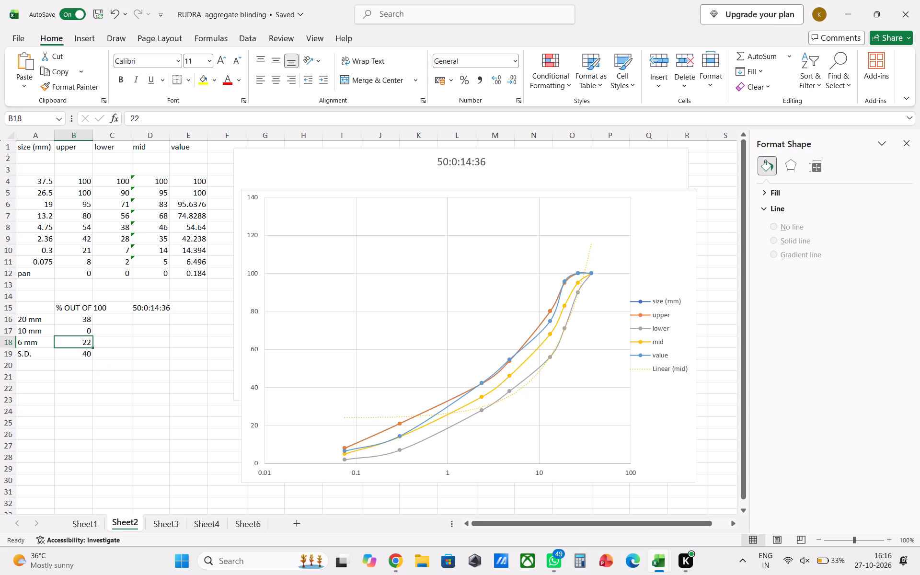
pyautogui.write('15')
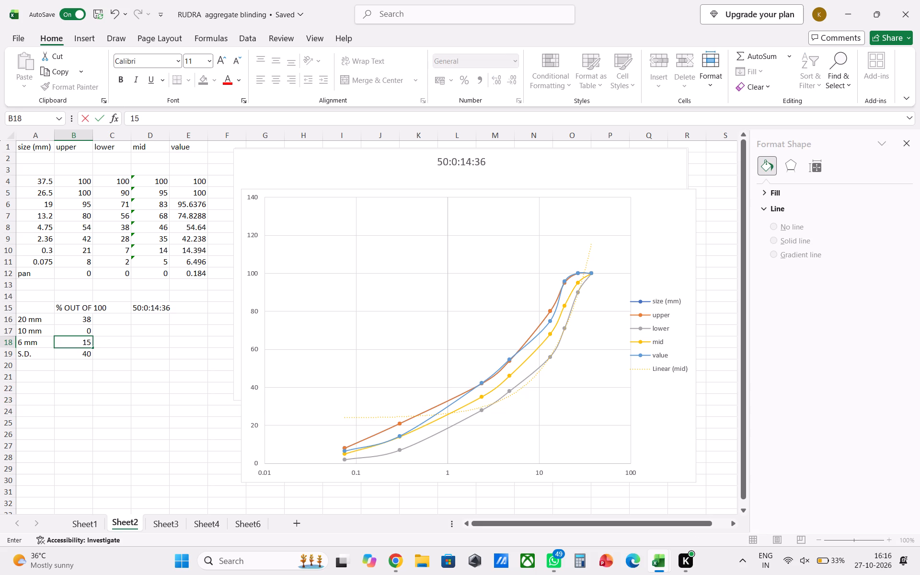
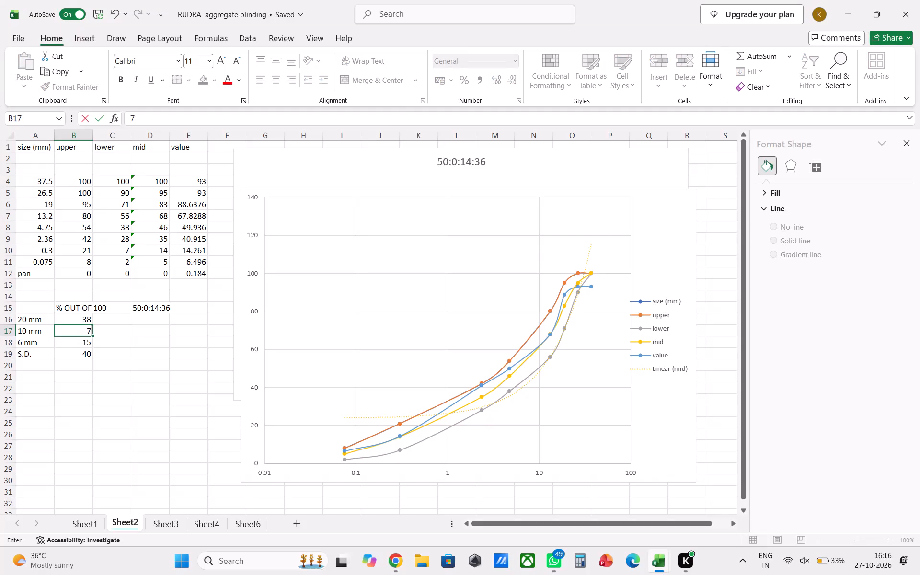
# Set the 10 mm blend percentage on Sheet2 to 7.
pyautogui.click(94, 443)
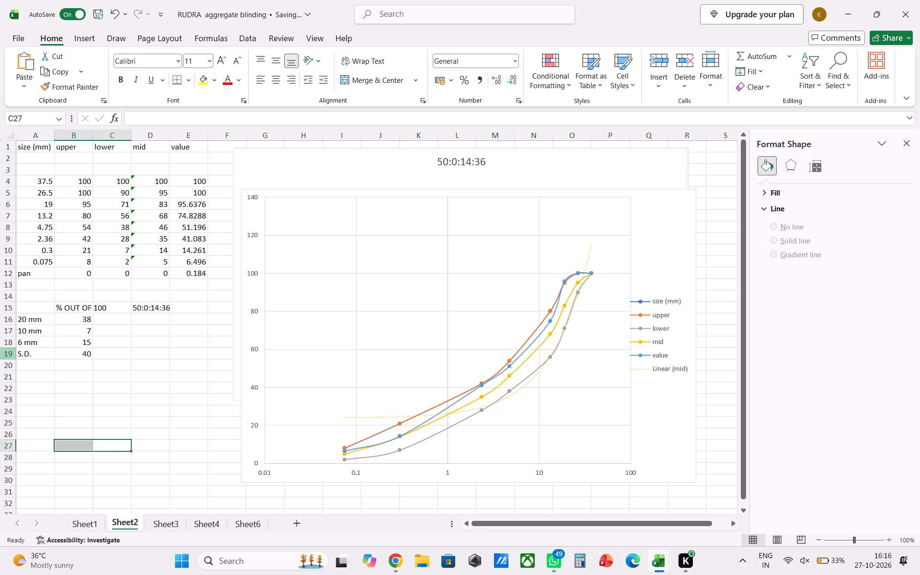
# Capture a nearly full-screen screenshot of Sheet2 showing the blend data and the gradation chart.
pyautogui.press('shift+super+s')
pyautogui.moveTo(7, 10); pyautogui.dragTo(914, 574)
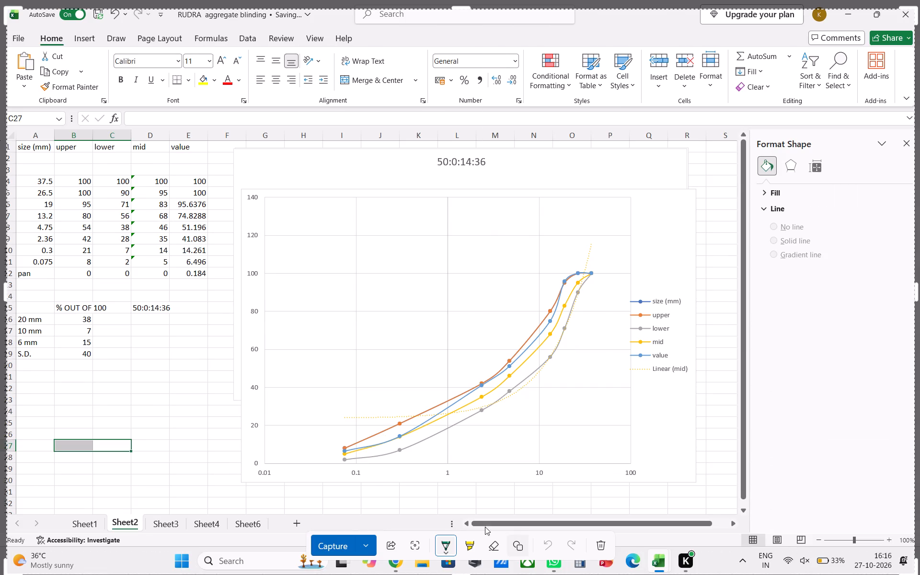
pyautogui.click(331, 541)
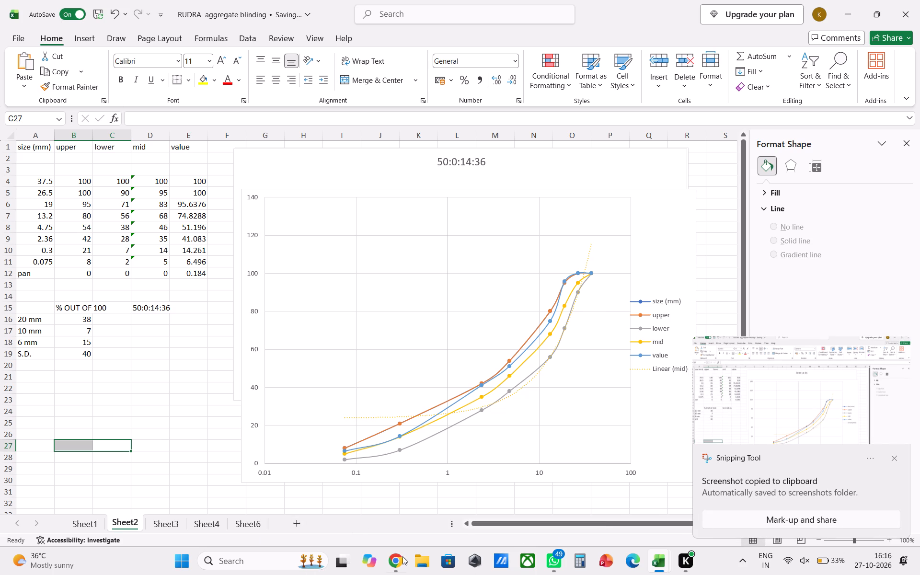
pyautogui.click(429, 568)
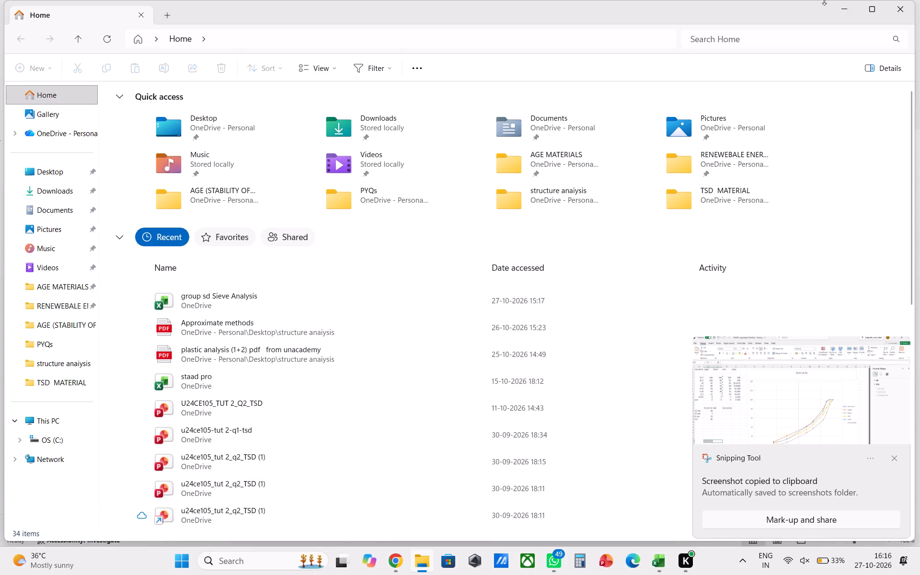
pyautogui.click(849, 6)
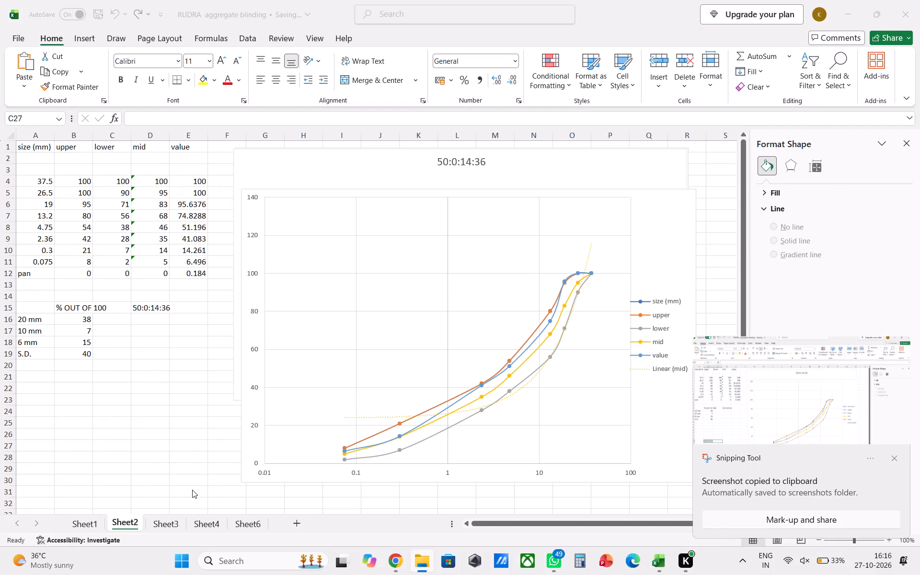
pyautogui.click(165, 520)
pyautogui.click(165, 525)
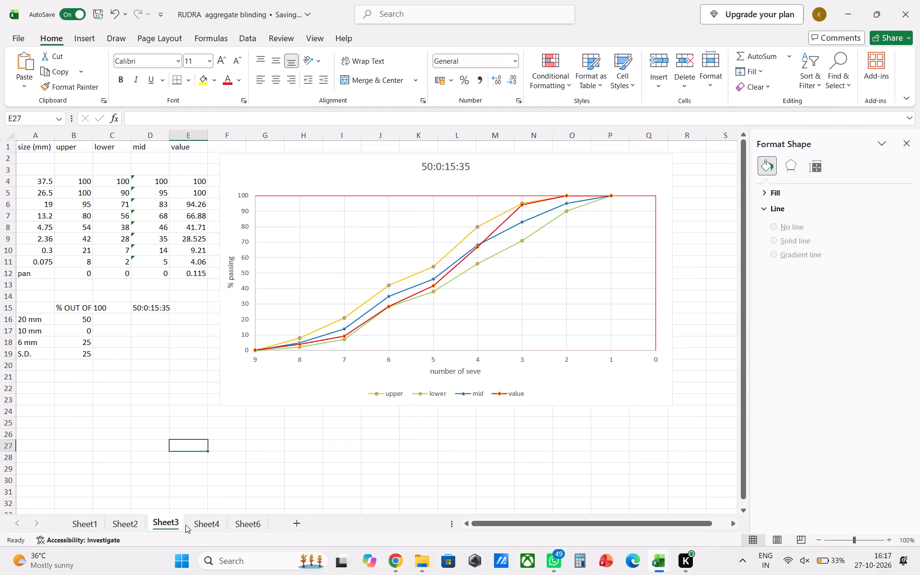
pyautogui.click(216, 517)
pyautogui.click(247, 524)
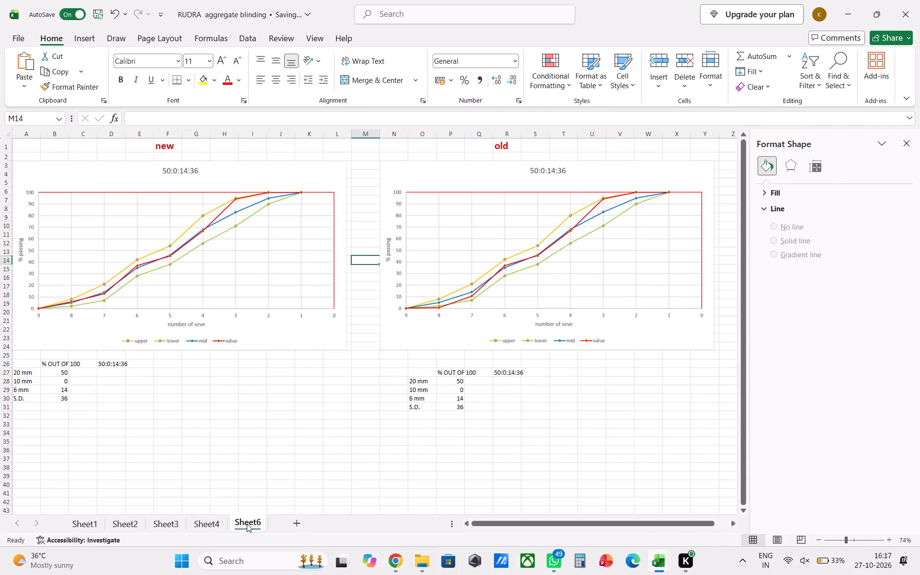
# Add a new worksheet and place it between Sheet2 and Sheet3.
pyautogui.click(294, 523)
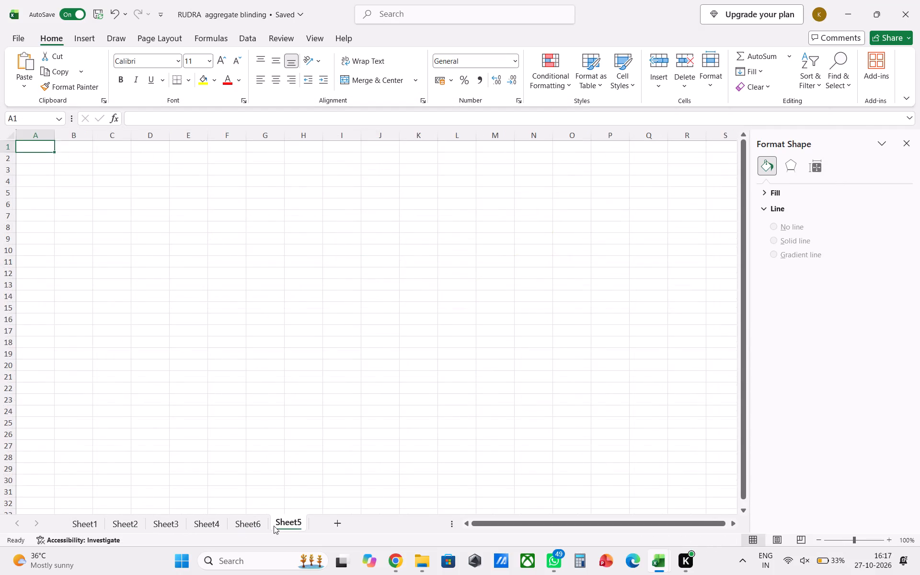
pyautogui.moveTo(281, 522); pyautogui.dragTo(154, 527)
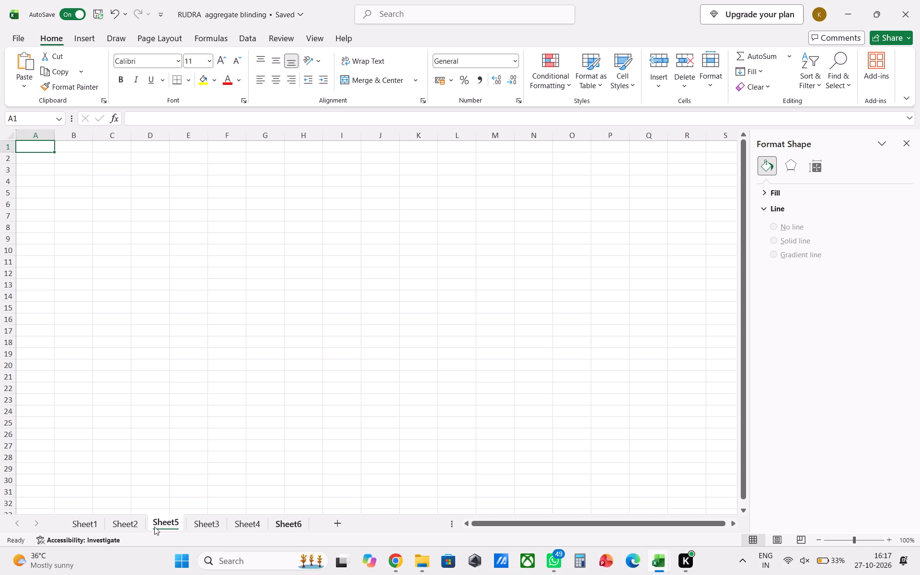
# Delete the old line chart with the Axis Title label that lies behind the scatter chart on Sheet2.
pyautogui.click(134, 520)
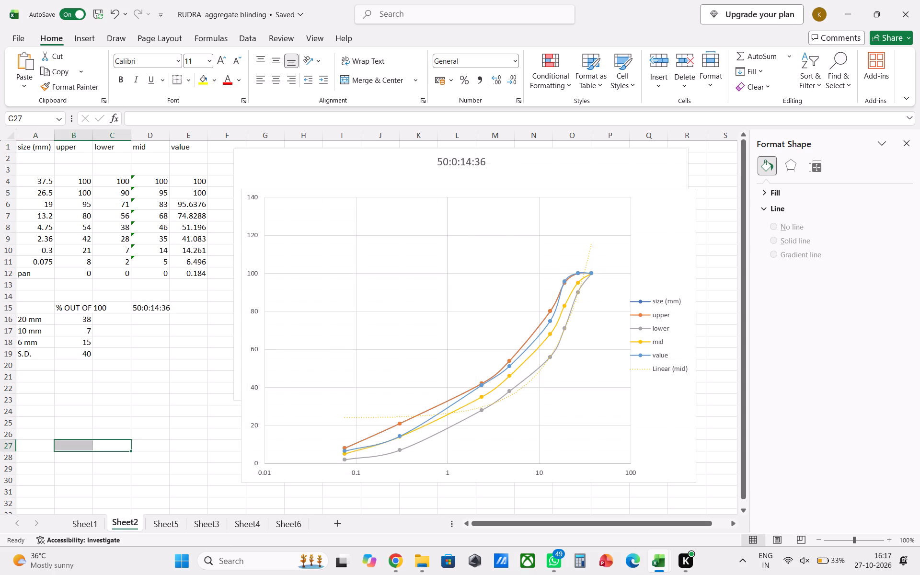
pyautogui.click(21, 146)
pyautogui.moveTo(18, 144); pyautogui.dragTo(709, 503)
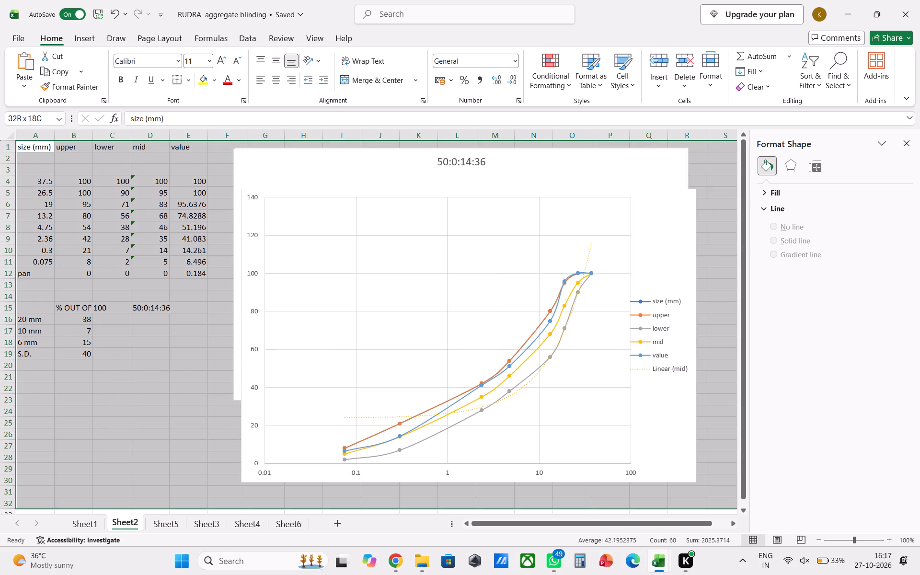
pyautogui.moveTo(709, 503); pyautogui.dragTo(117, 182)
pyautogui.click(202, 358)
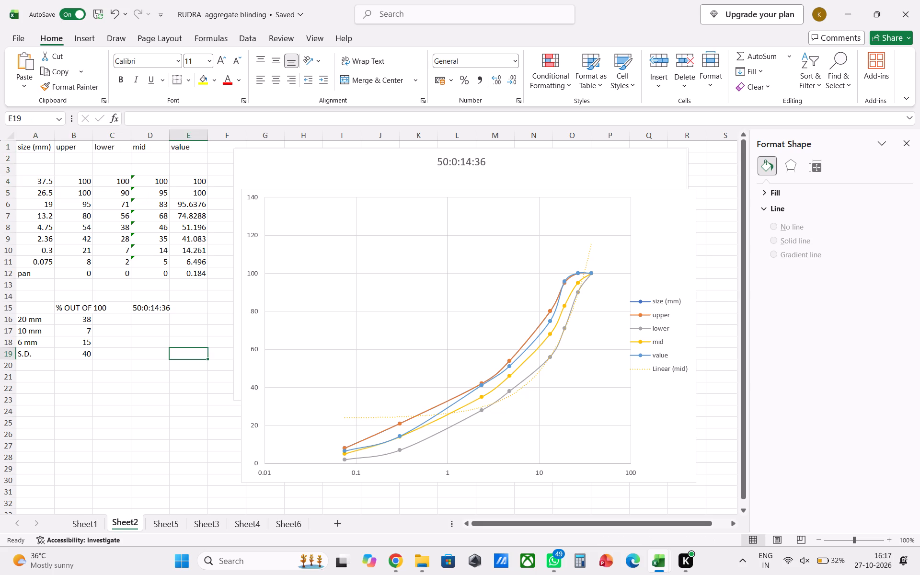
pyautogui.click(315, 167)
pyautogui.moveTo(313, 166); pyautogui.dragTo(282, 277)
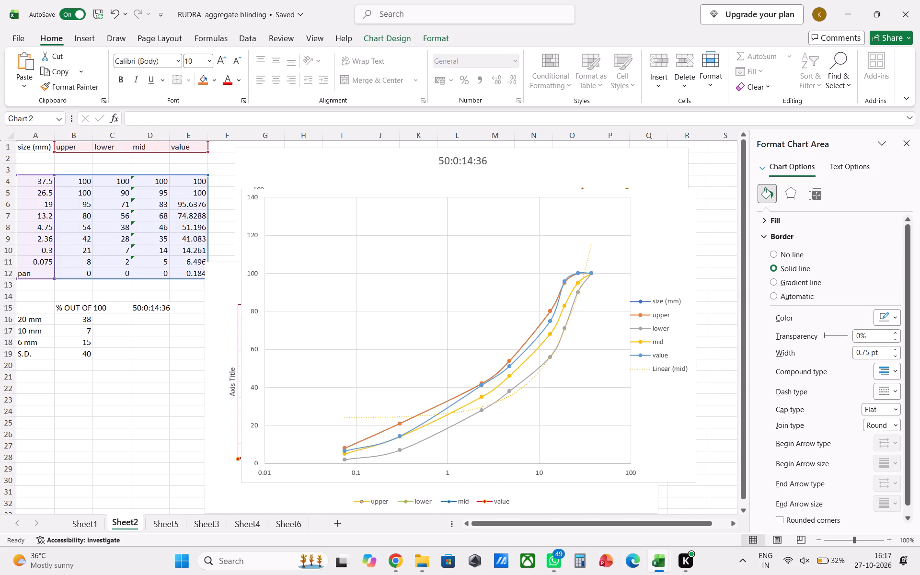
pyautogui.moveTo(282, 277); pyautogui.dragTo(100, 201)
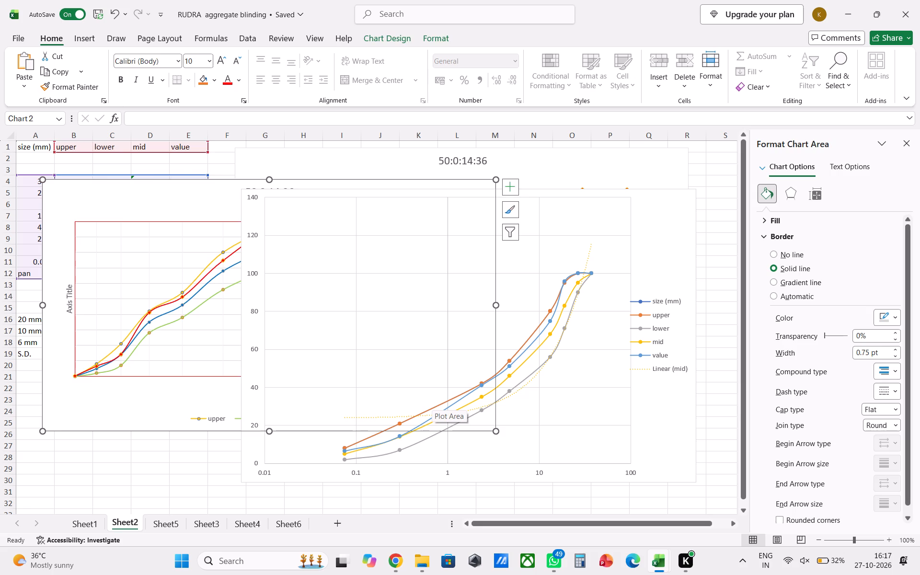
pyautogui.press('Delete')
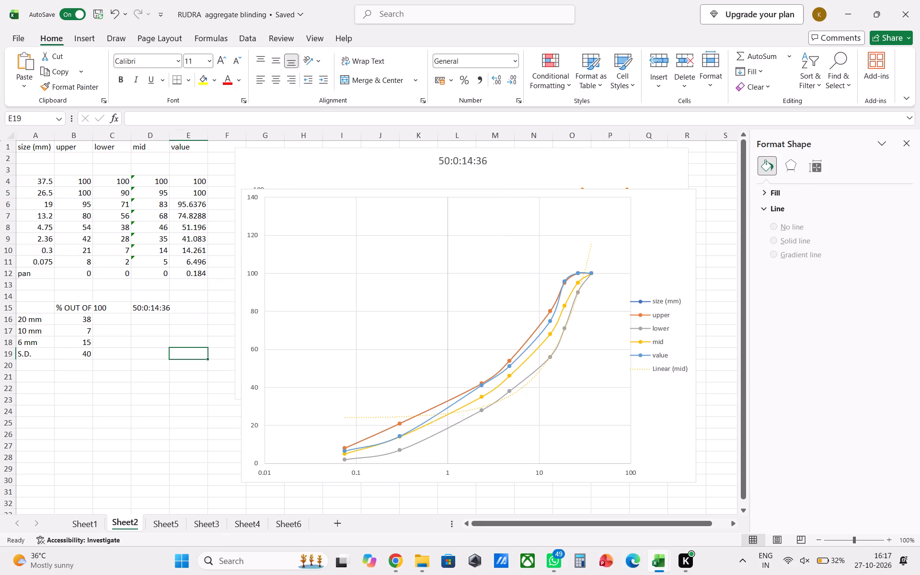
# Delete the remaining chart titled 50:0:14:36 behind the scatter chart on Sheet2.
pyautogui.click(181, 410)
pyautogui.moveTo(20, 147); pyautogui.dragTo(315, 269)
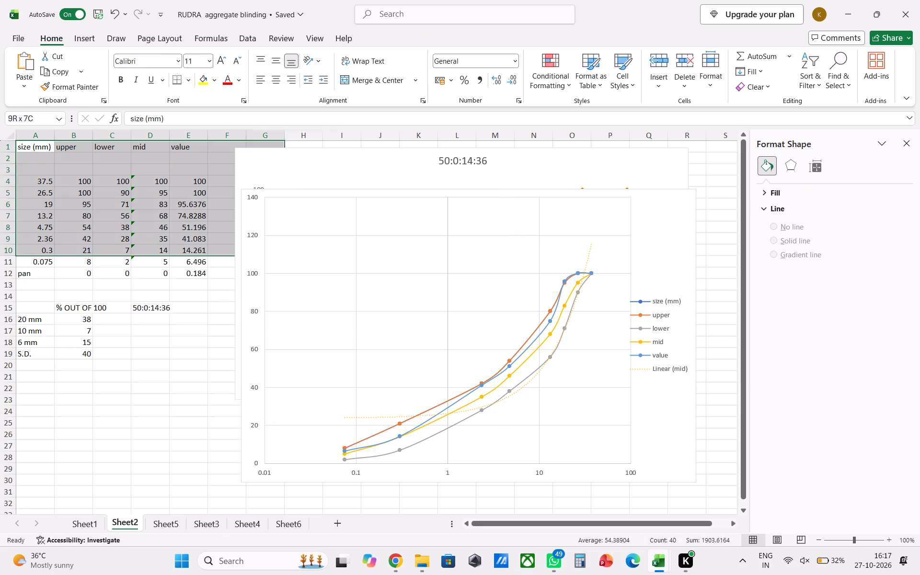
pyautogui.moveTo(315, 269); pyautogui.dragTo(720, 507)
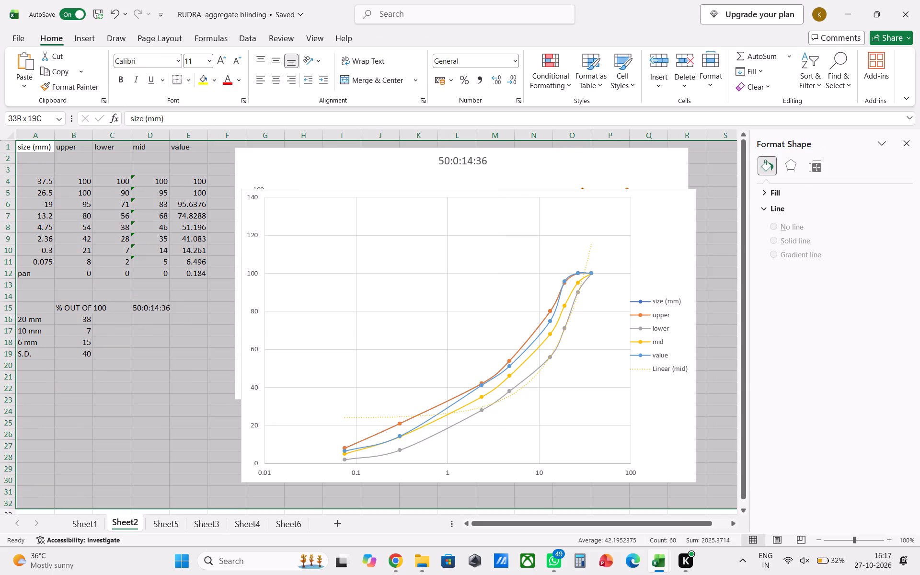
pyautogui.moveTo(720, 507); pyautogui.dragTo(204, 292)
pyautogui.click(199, 345)
pyautogui.click(269, 172)
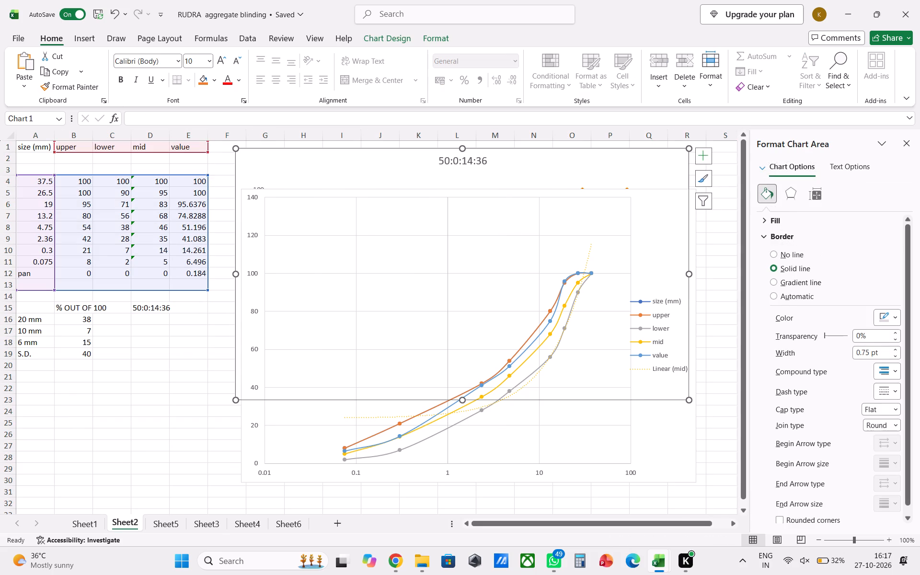
pyautogui.press('Delete')
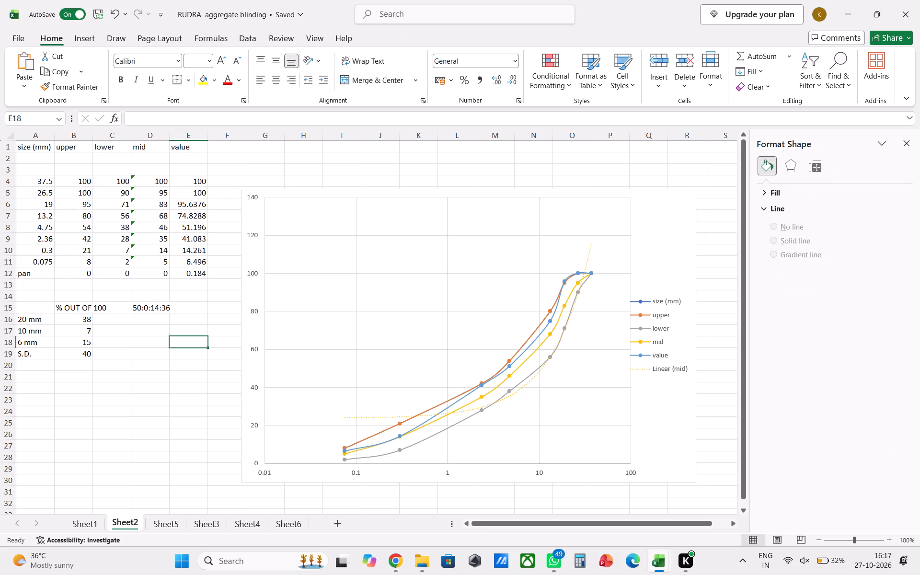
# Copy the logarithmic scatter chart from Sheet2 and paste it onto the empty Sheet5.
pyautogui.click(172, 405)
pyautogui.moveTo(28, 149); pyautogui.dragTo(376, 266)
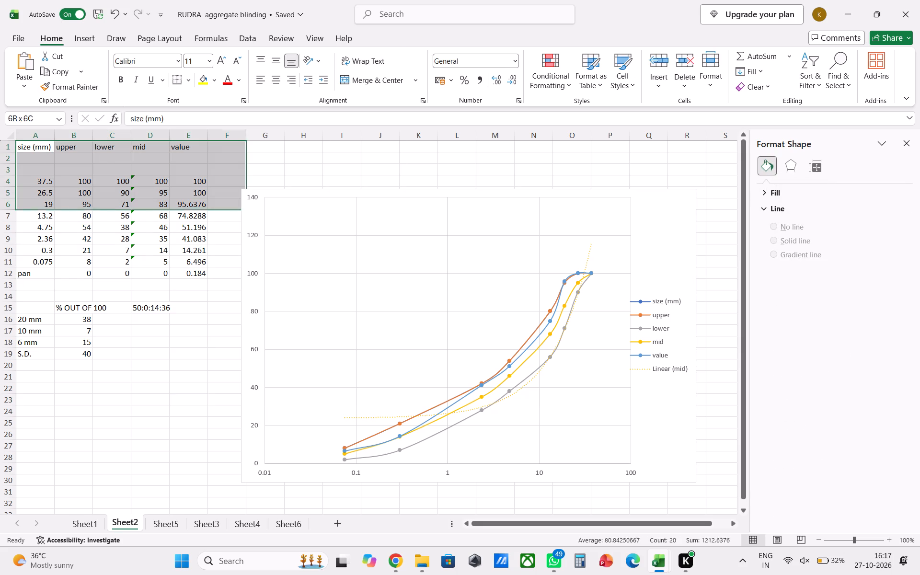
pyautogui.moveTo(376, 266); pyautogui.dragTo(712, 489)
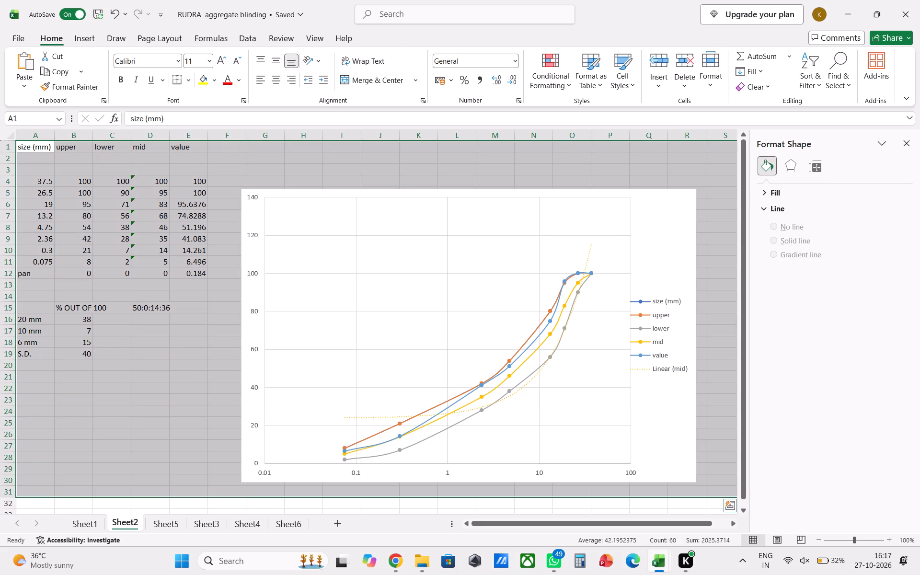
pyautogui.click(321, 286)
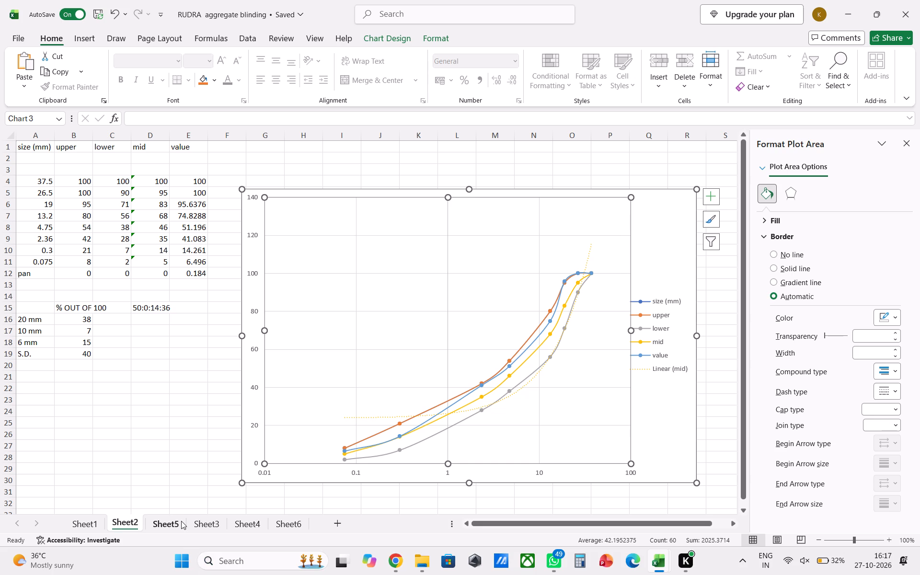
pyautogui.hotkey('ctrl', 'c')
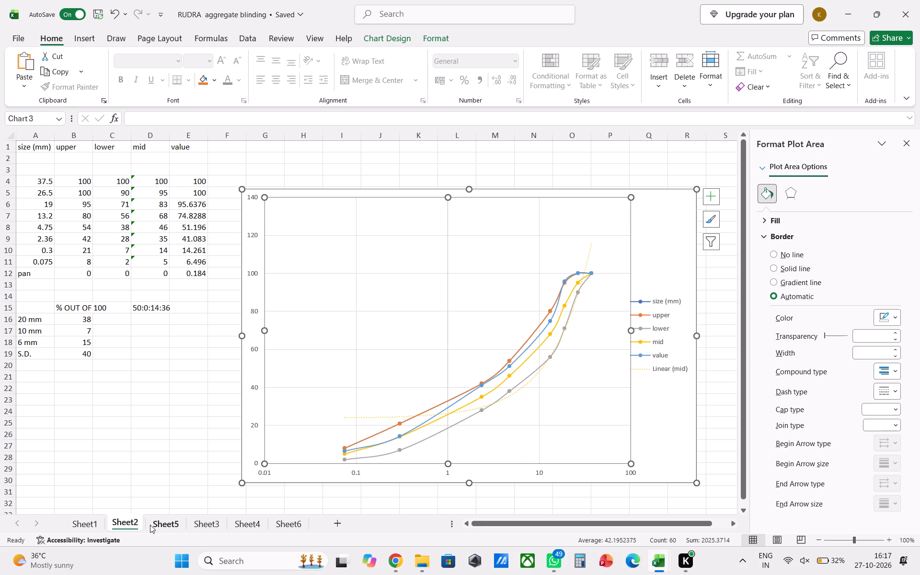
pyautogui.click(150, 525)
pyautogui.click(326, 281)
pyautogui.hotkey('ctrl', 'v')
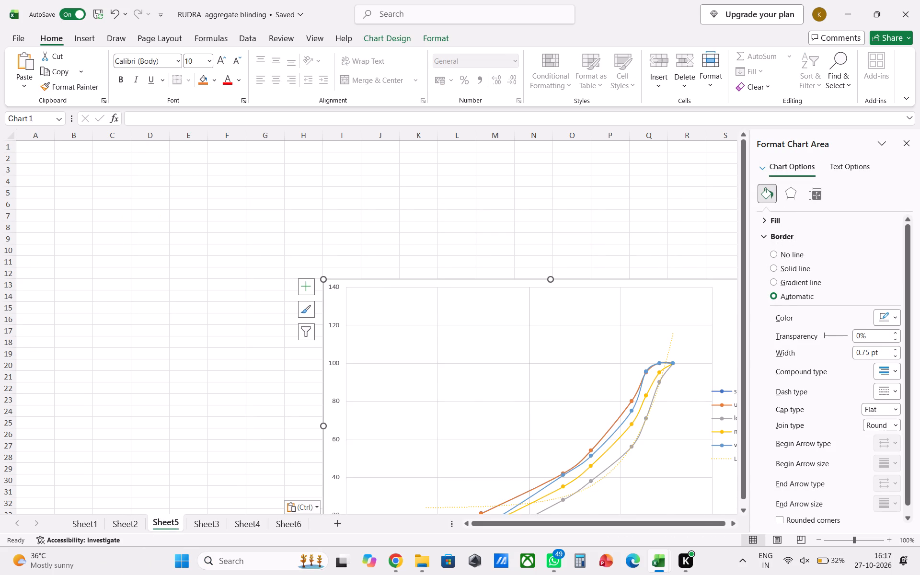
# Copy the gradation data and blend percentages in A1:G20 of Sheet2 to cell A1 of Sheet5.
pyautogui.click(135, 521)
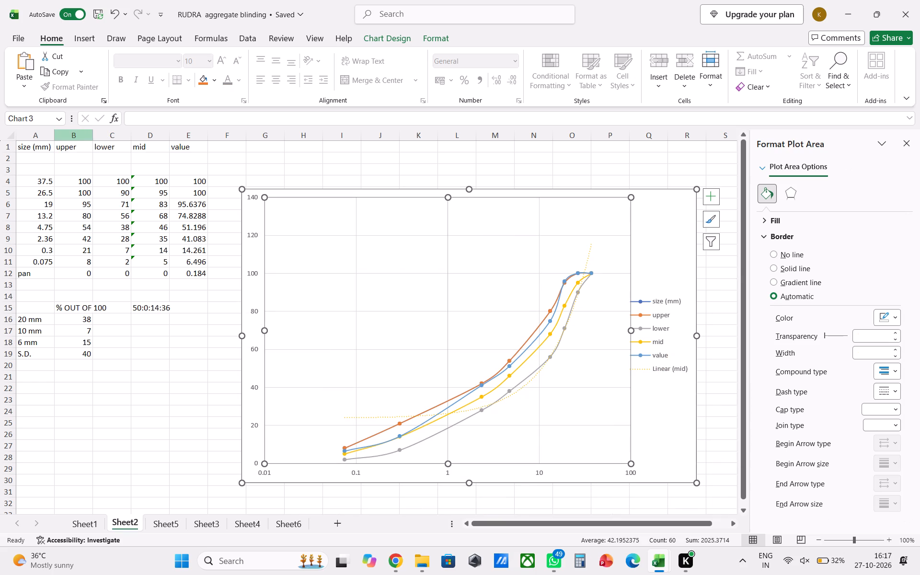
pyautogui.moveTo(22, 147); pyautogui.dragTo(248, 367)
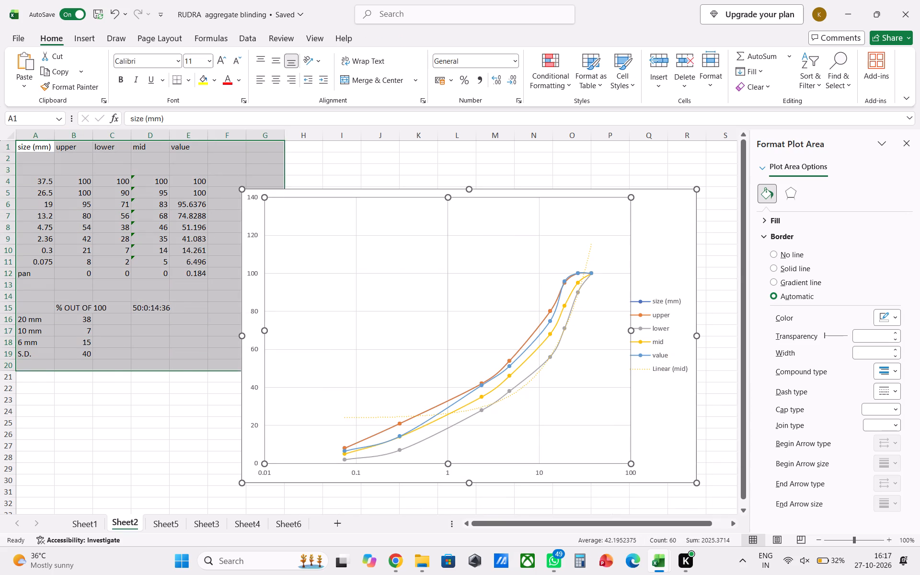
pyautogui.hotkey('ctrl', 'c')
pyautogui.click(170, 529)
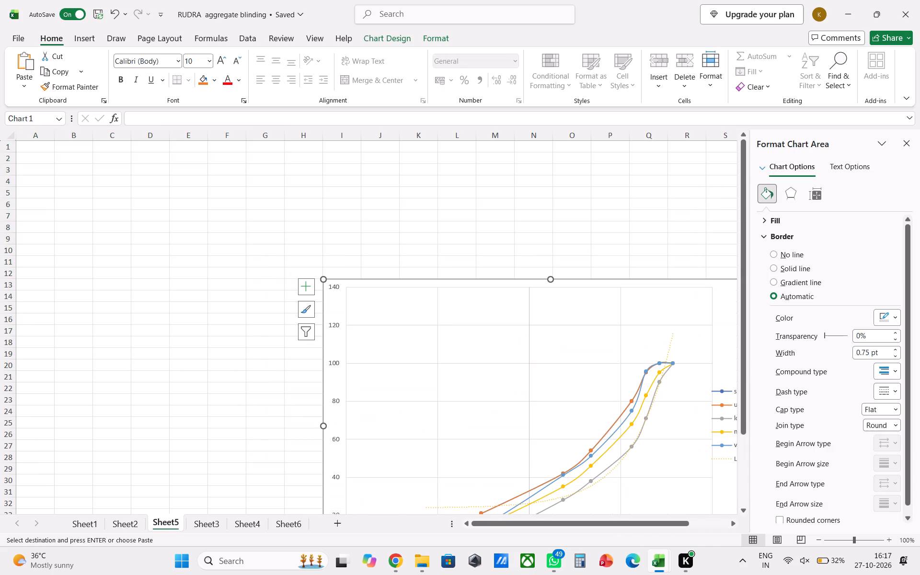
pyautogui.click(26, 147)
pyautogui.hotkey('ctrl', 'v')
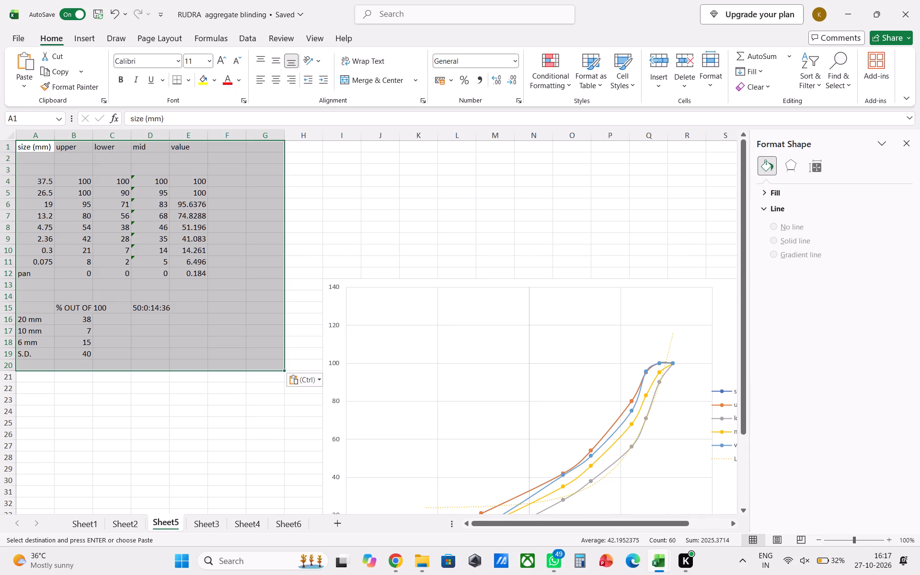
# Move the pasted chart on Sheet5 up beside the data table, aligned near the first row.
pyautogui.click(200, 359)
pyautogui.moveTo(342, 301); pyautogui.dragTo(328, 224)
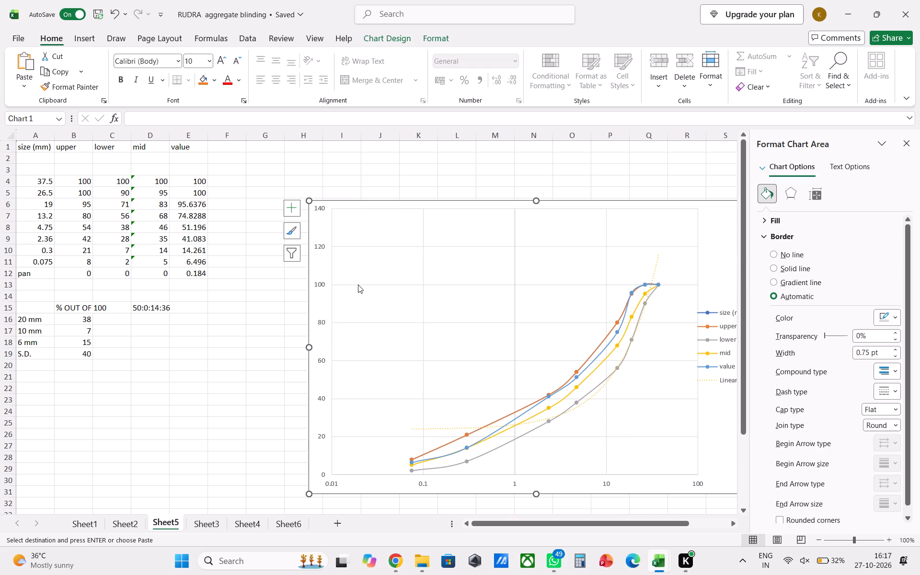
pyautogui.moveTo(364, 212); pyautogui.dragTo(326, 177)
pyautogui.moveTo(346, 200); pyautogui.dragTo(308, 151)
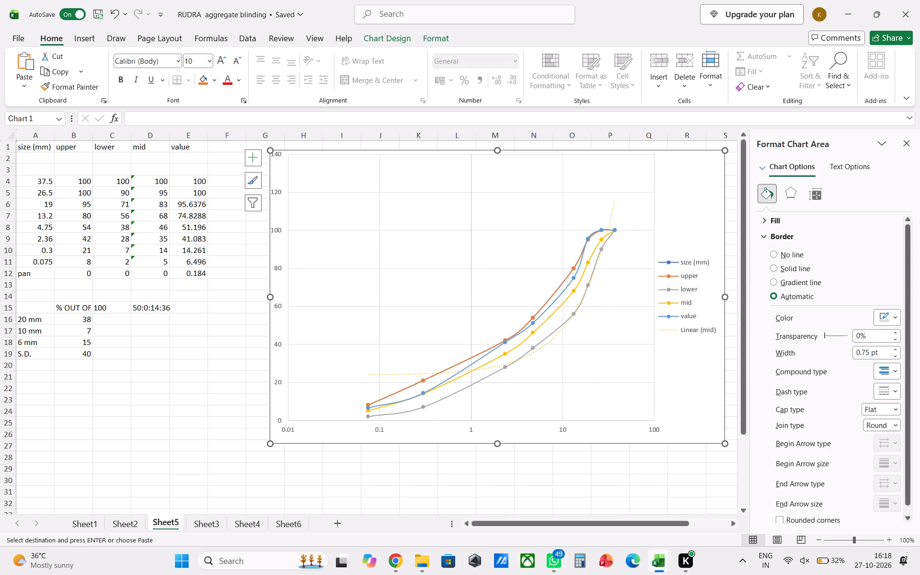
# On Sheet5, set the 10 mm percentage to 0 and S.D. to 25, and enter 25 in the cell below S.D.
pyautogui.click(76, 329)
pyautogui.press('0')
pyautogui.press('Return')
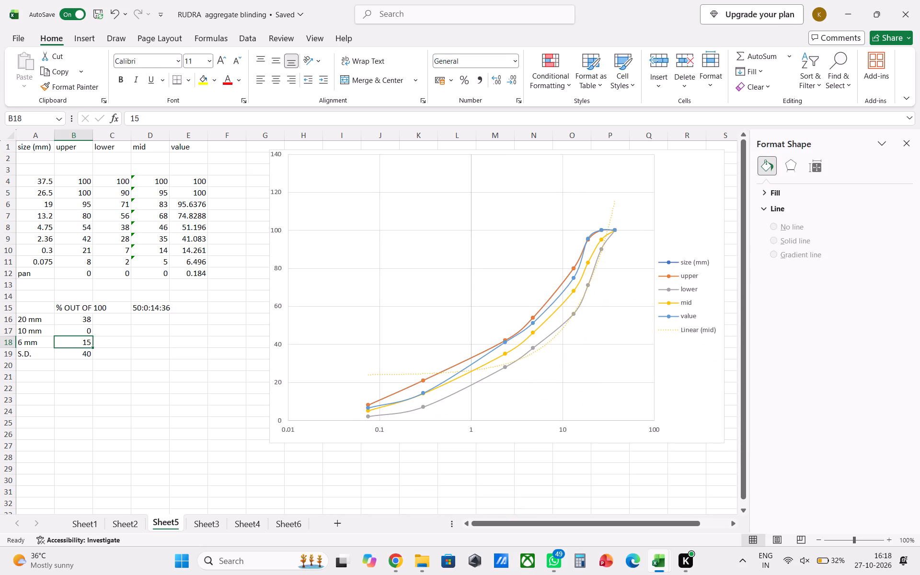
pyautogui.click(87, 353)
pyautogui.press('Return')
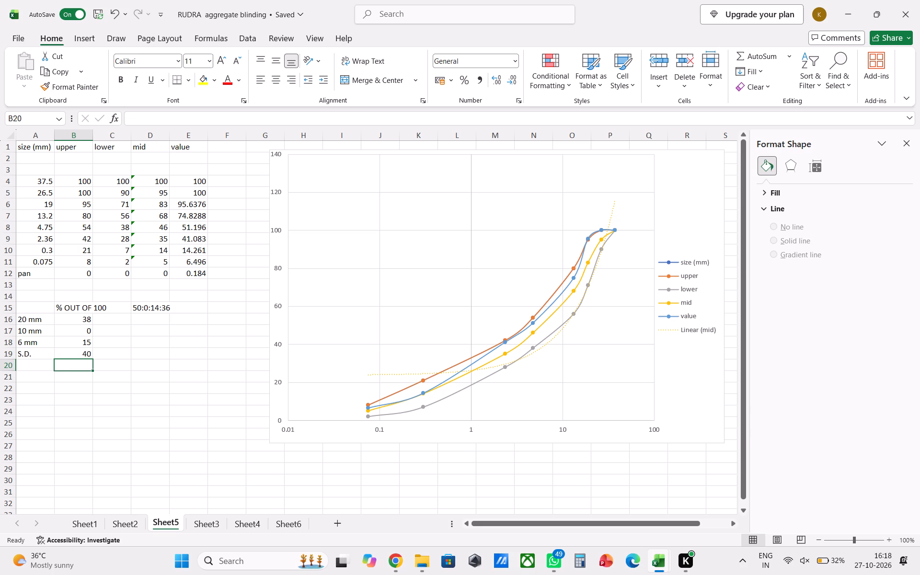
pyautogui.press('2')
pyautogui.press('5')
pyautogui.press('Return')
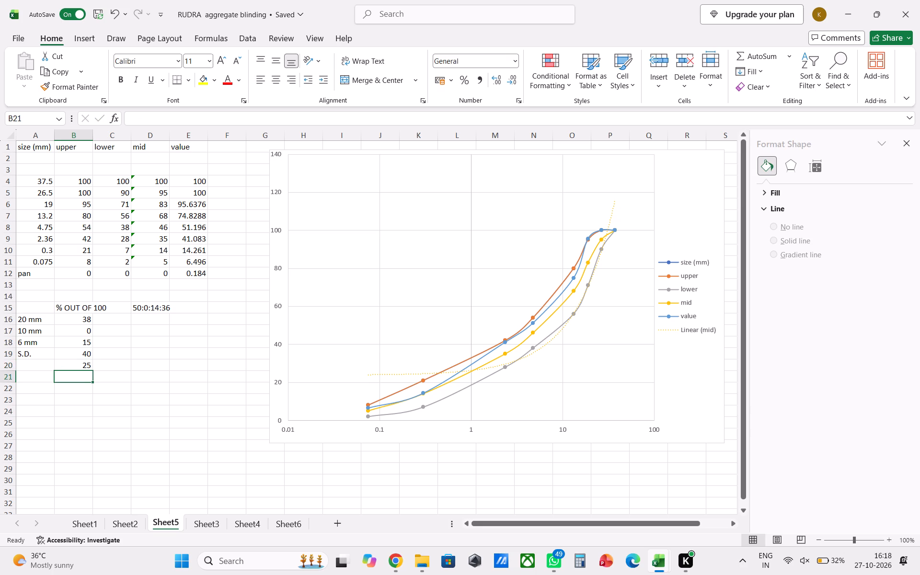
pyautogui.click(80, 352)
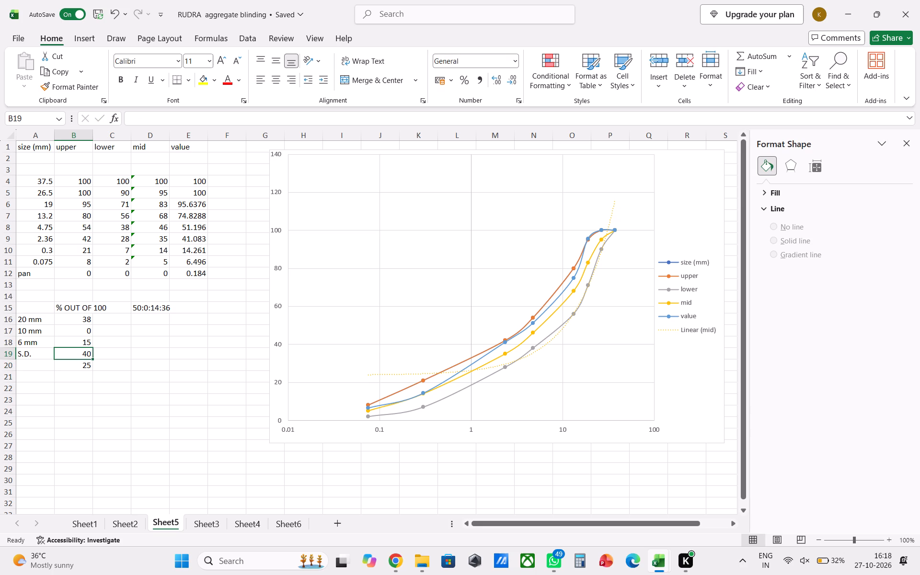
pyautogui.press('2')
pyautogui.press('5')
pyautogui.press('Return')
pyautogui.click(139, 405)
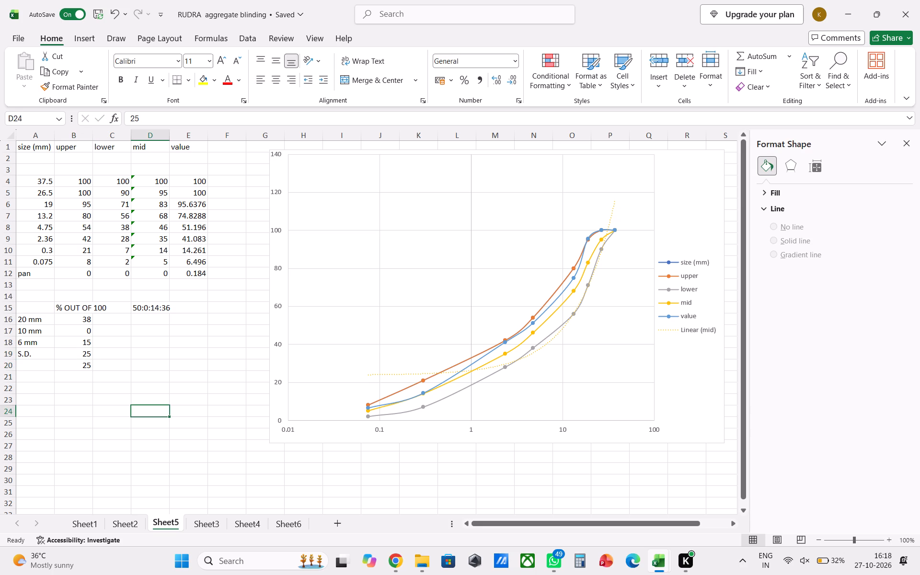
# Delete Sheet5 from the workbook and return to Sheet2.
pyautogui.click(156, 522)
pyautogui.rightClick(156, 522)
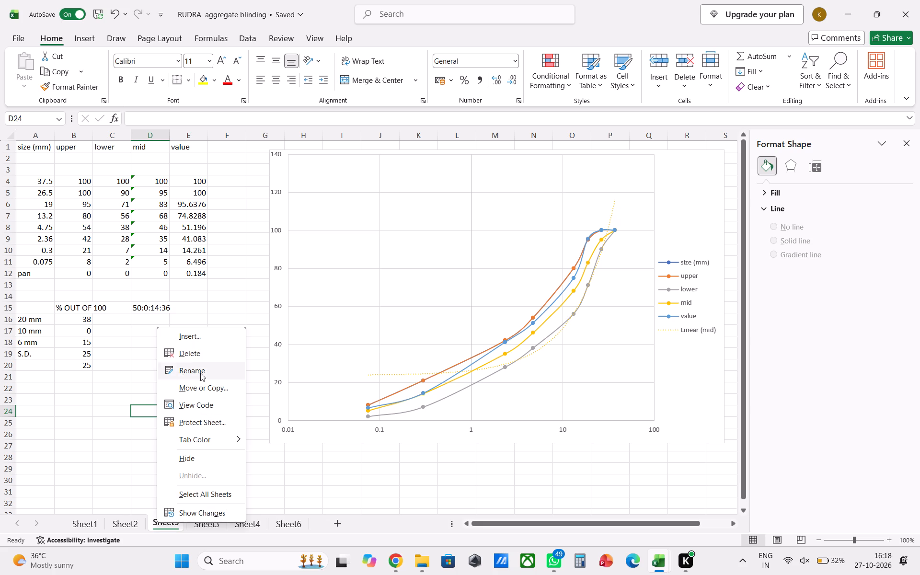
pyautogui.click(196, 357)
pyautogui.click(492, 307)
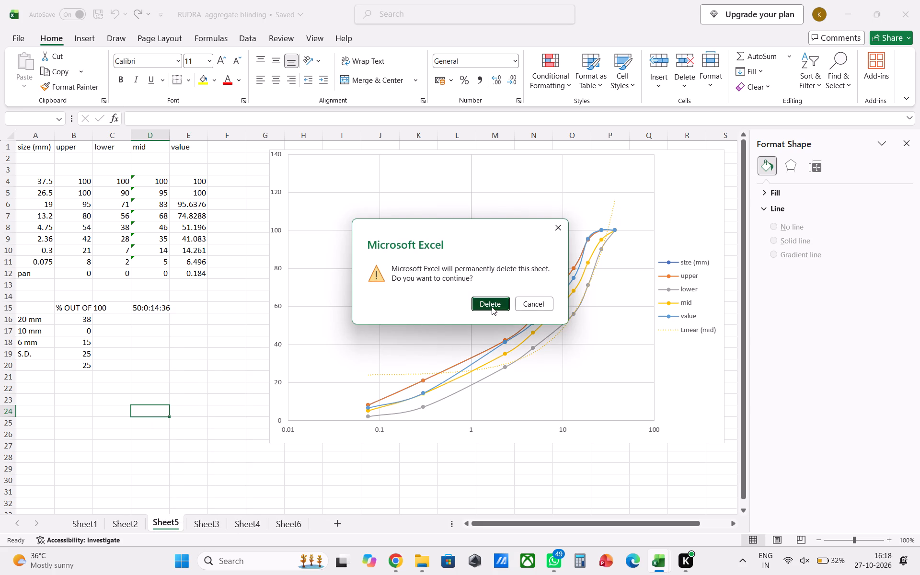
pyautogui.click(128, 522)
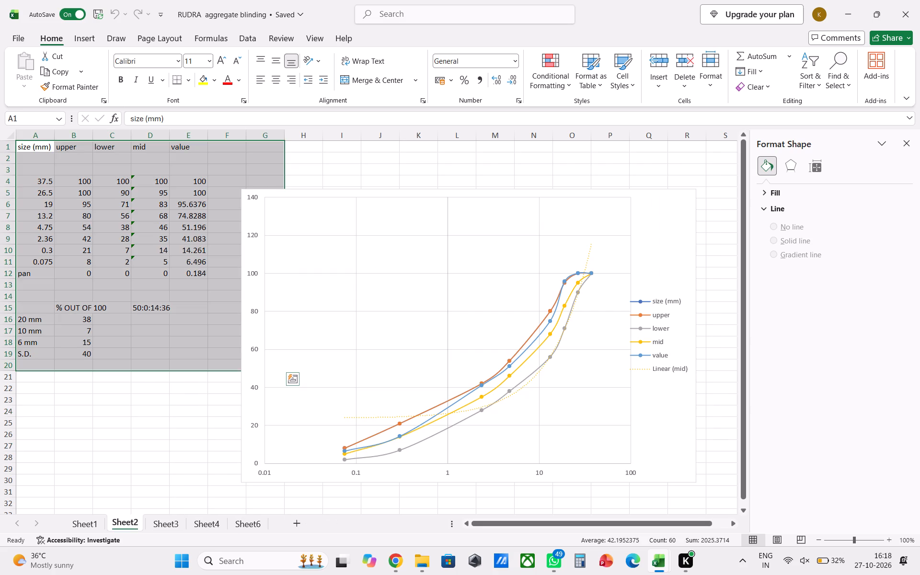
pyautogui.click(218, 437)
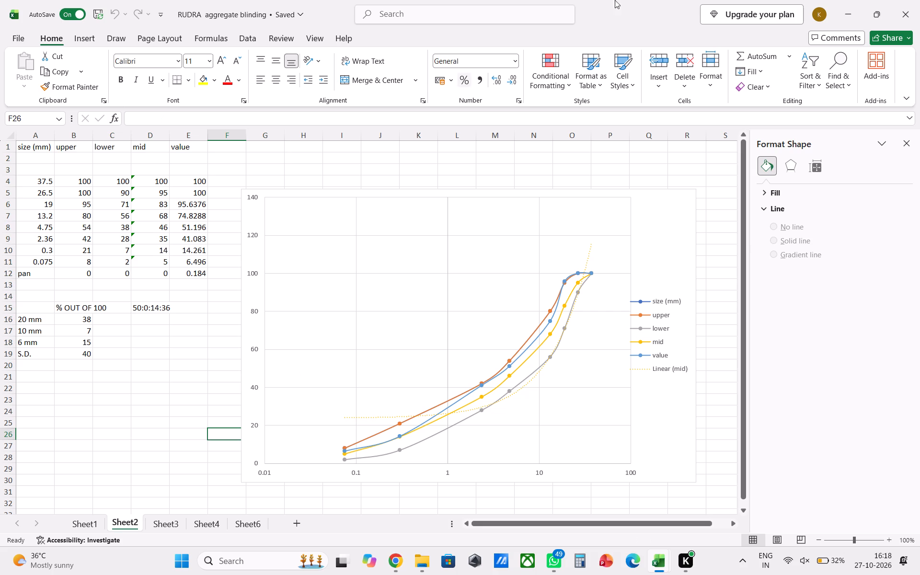